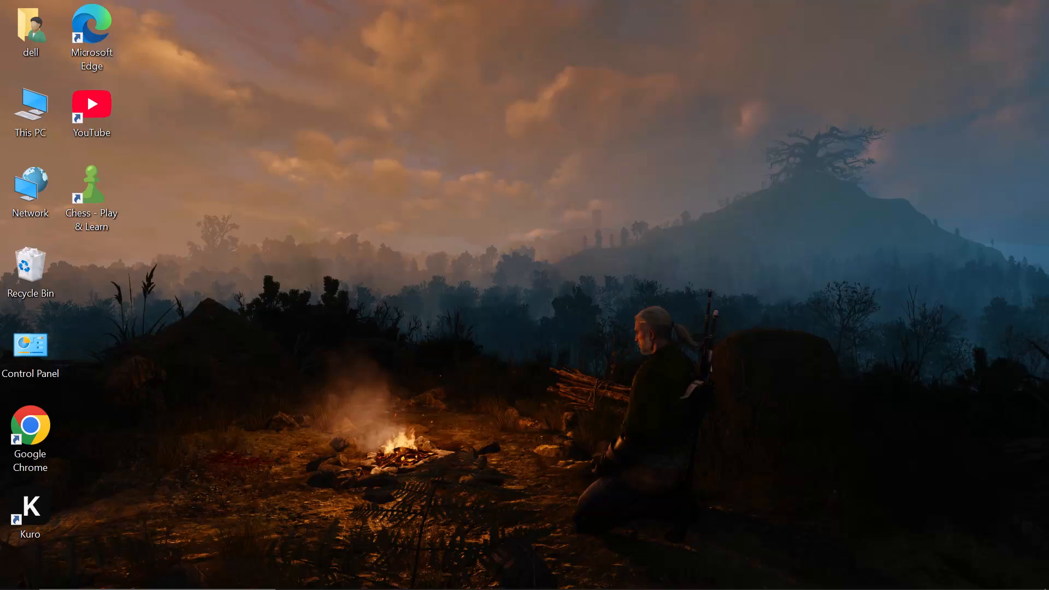
Switch to TradingView and look over the recent price action on the 15-minute ETHUSD chart.
click(590, 586)
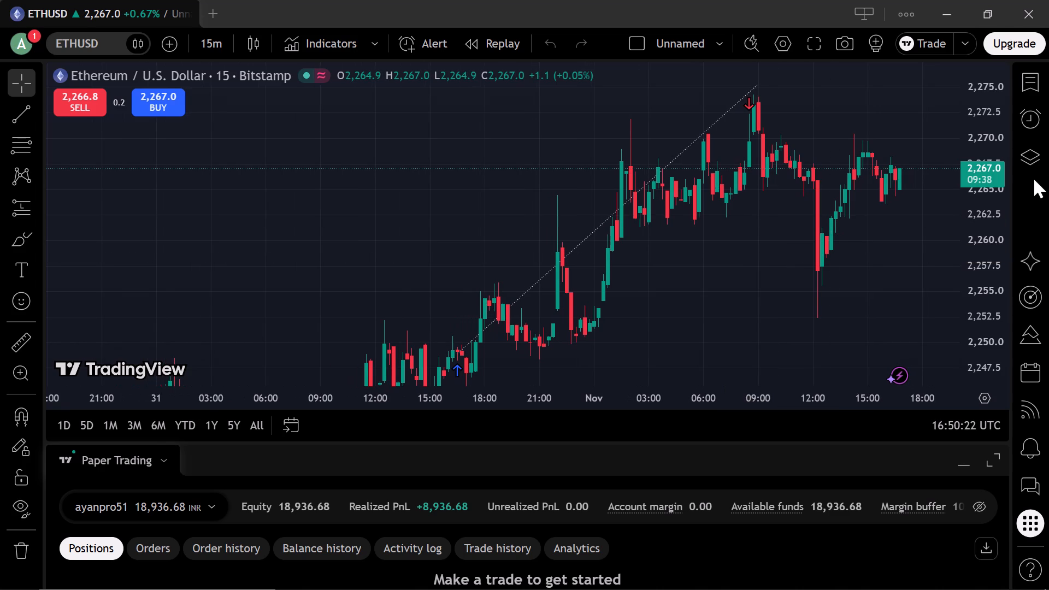
drag(730, 280, 394, 206)
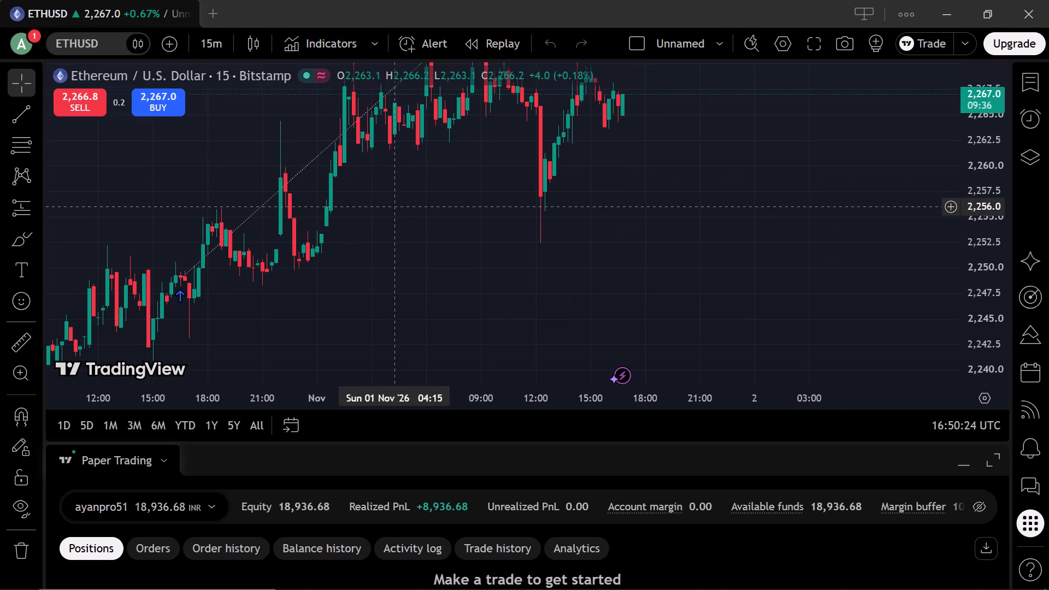
drag(394, 206, 227, 290)
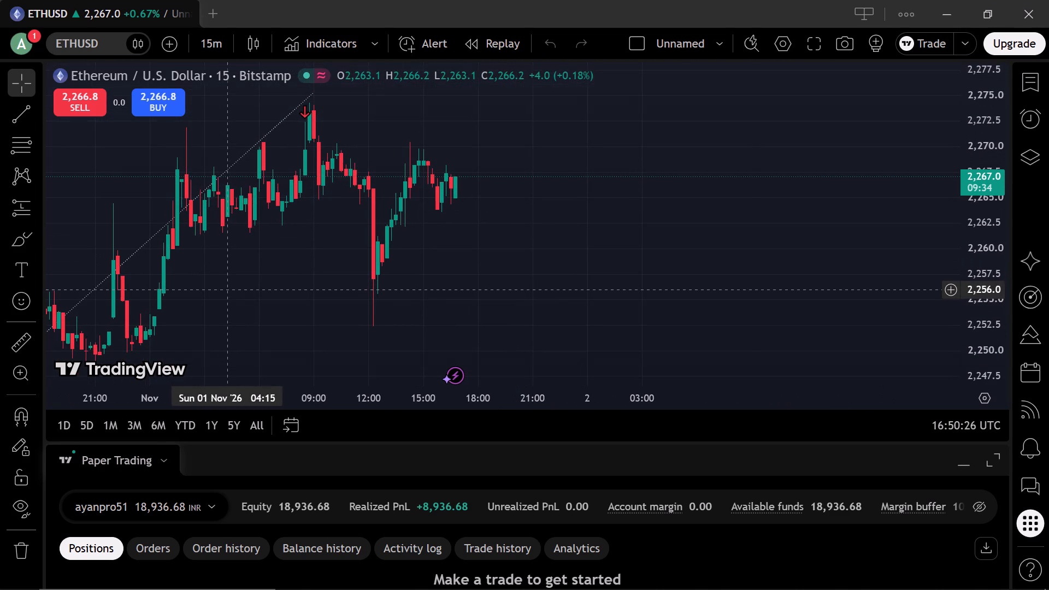
drag(227, 290, 226, 288)
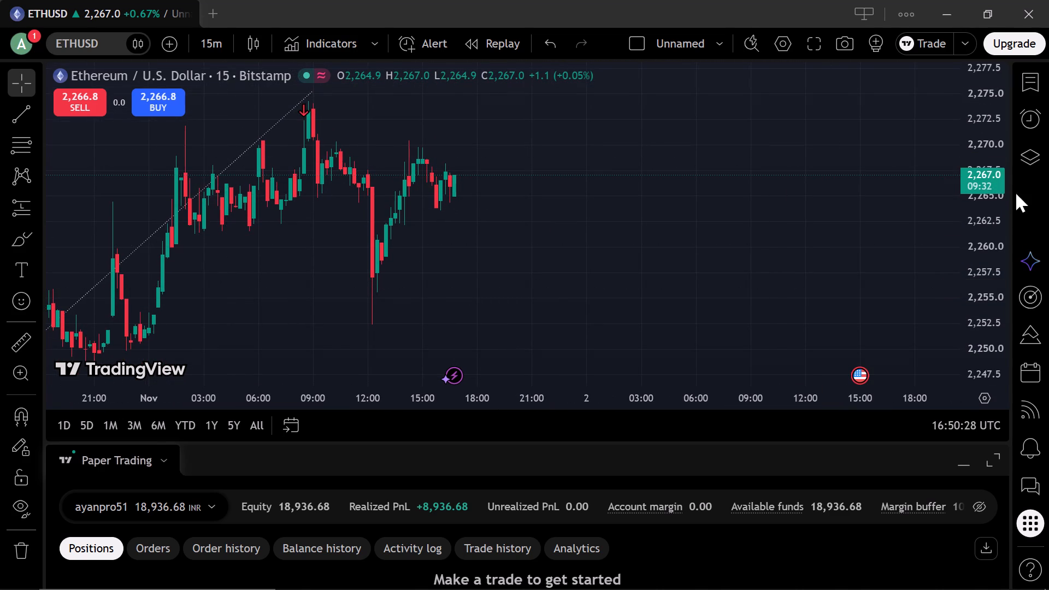
Expand the watchlist beside the chart and widen it enough to show the Last, Chg and Chg% columns.
drag(1010, 199, 809, 219)
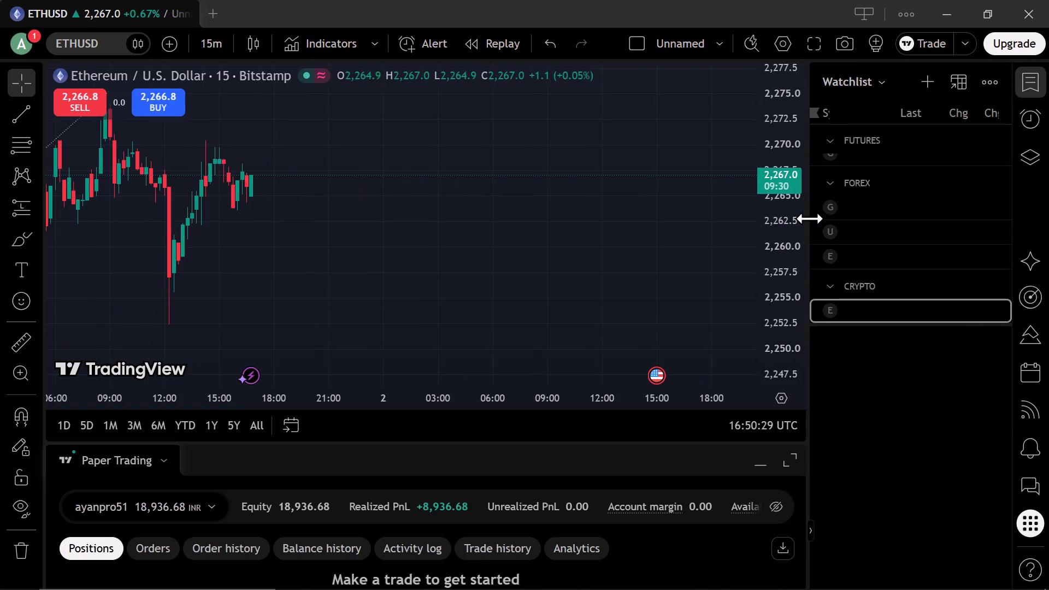
drag(809, 219, 749, 215)
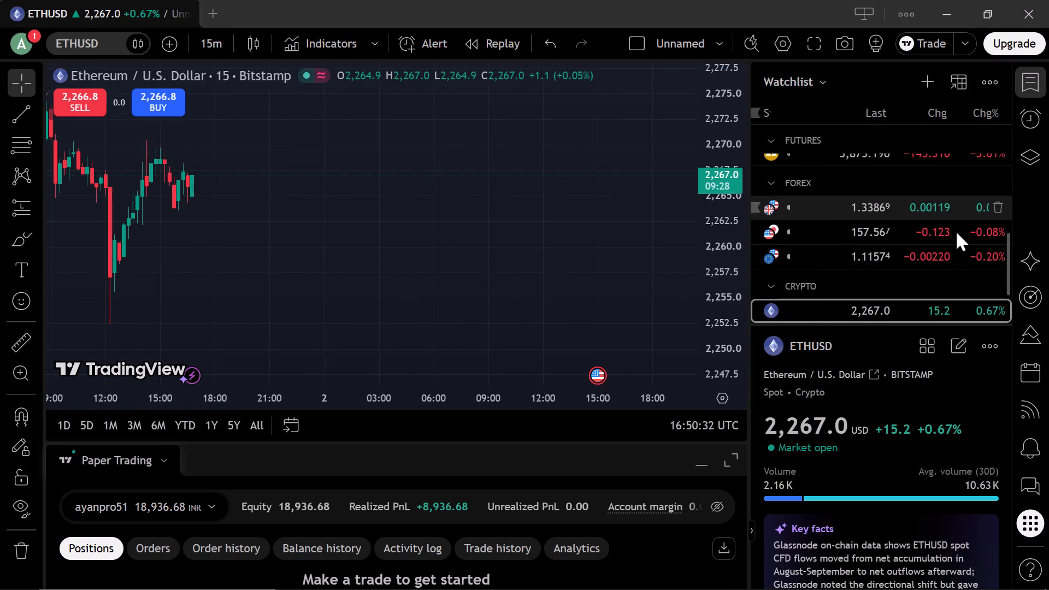
Load Binance's BTCUSDT from the watchlist's crypto section and examine its 15-minute candles with a compressed price scale.
scroll(910, 252, down, 1)
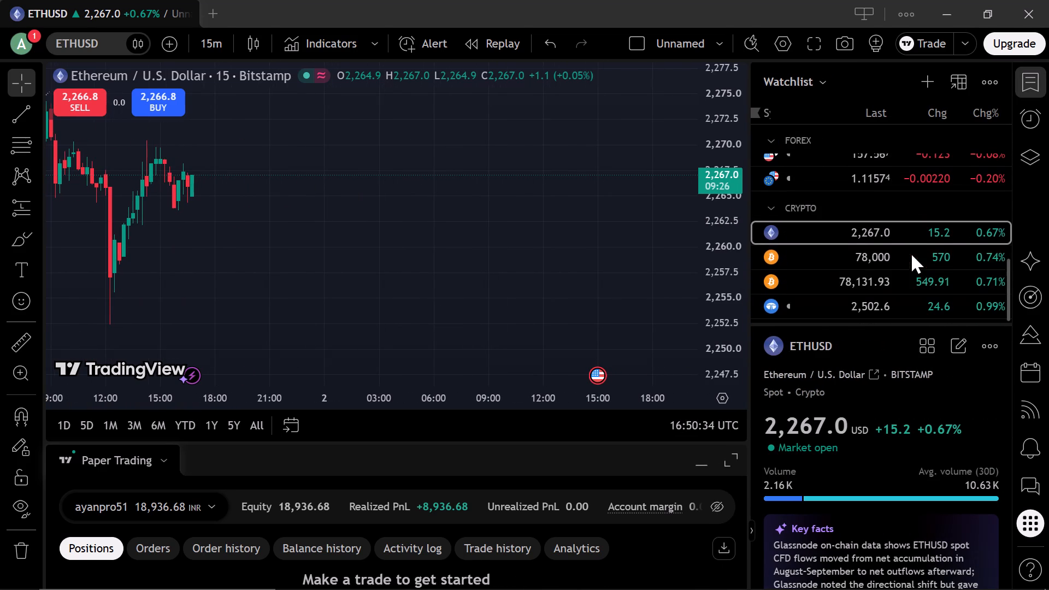
click(834, 281)
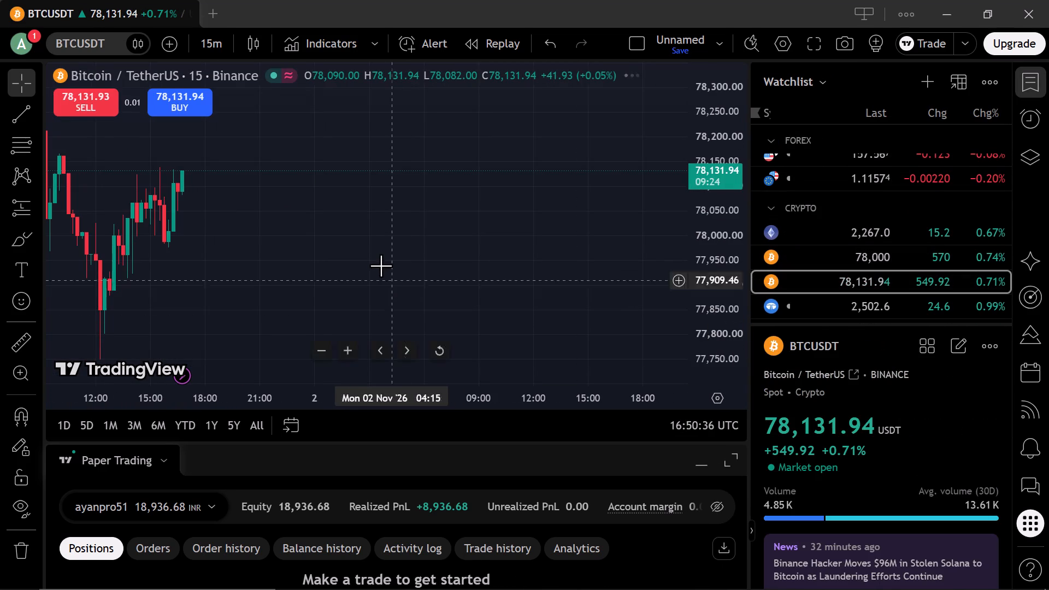
drag(381, 265, 751, 111)
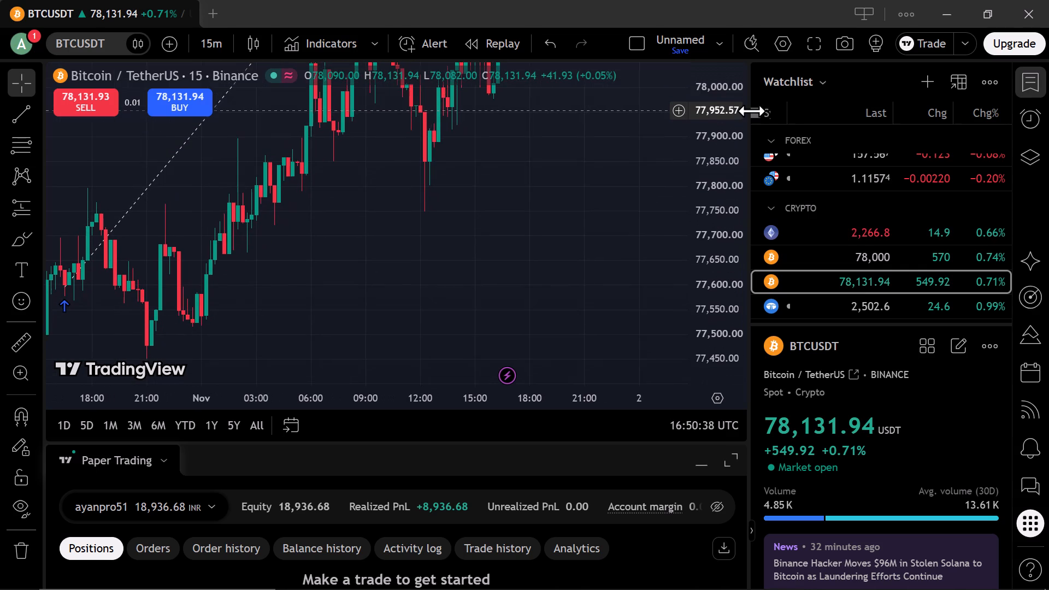
drag(751, 111, 750, 111)
drag(727, 166, 715, 325)
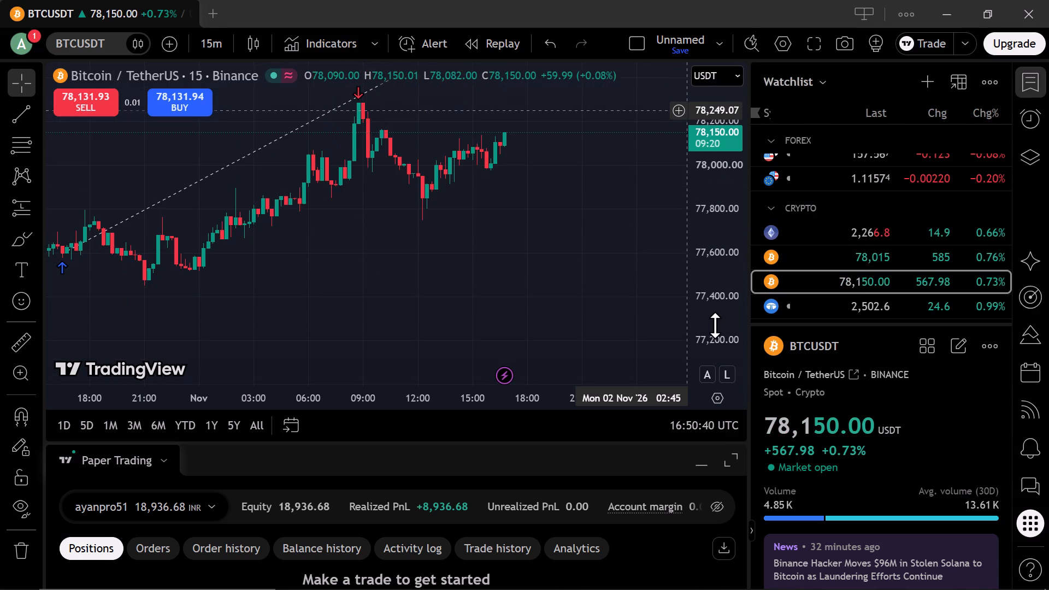
drag(715, 325, 703, 357)
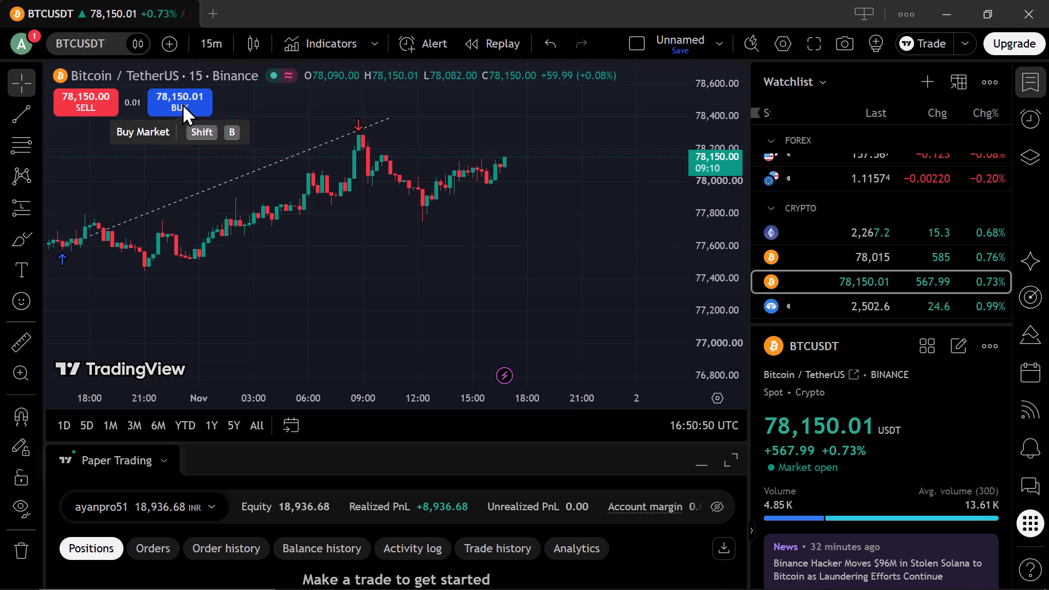
drag(286, 264, 638, 255)
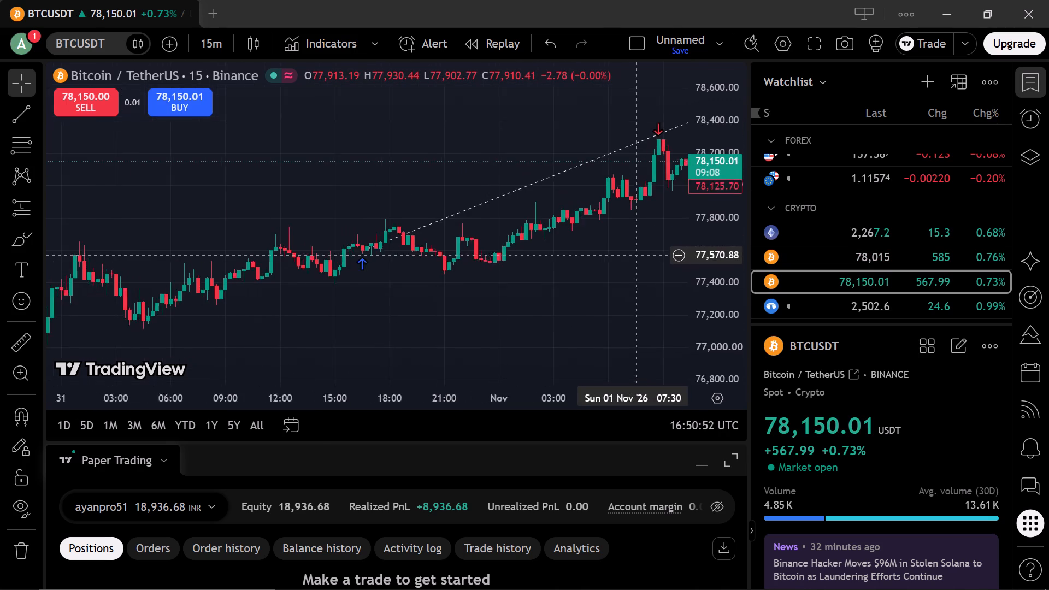
drag(638, 255, 123, 355)
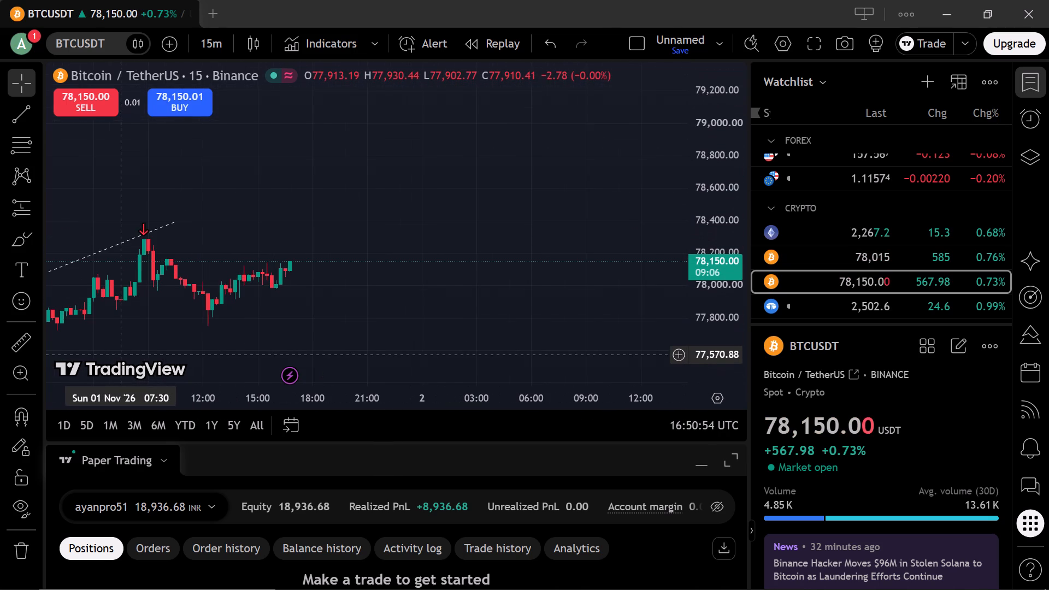
drag(123, 355, 125, 355)
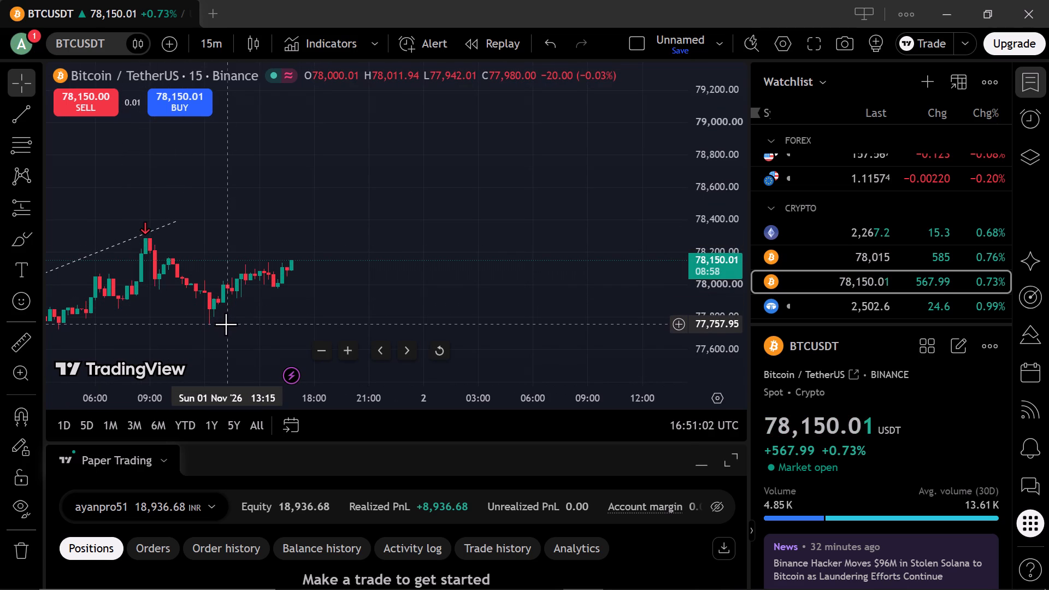
Load ETHUSD from the watchlist and examine its latest 15-minute candles and past trade markers with a compressed price scale.
click(818, 235)
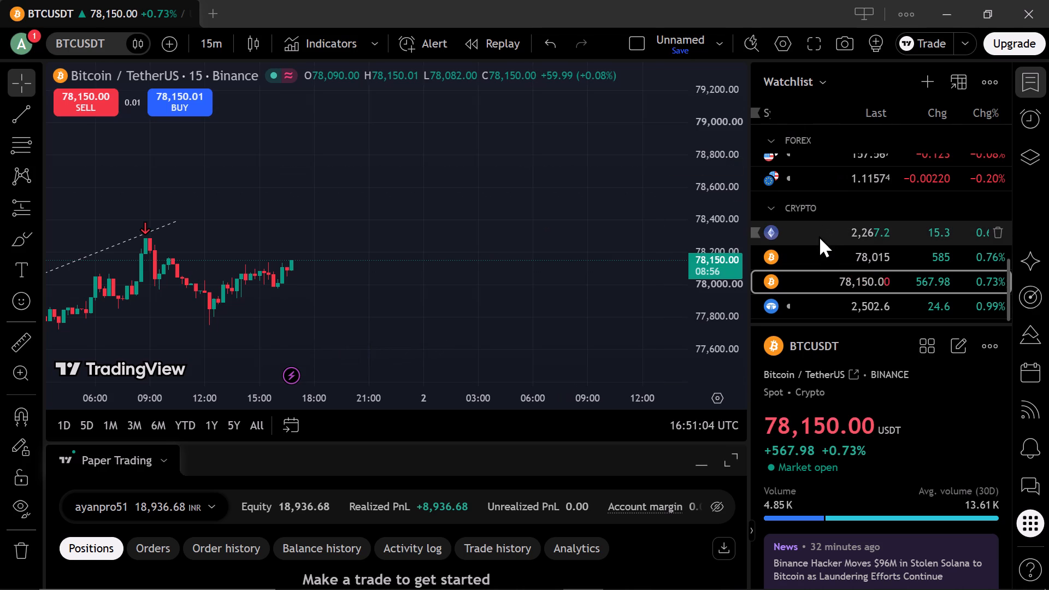
drag(728, 135, 736, 281)
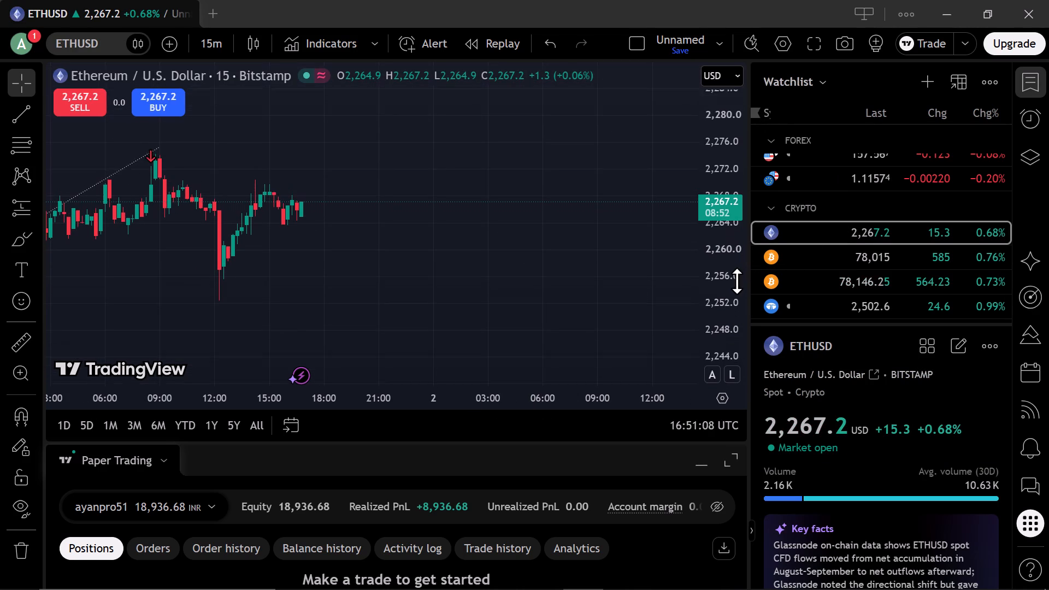
drag(736, 281, 722, 300)
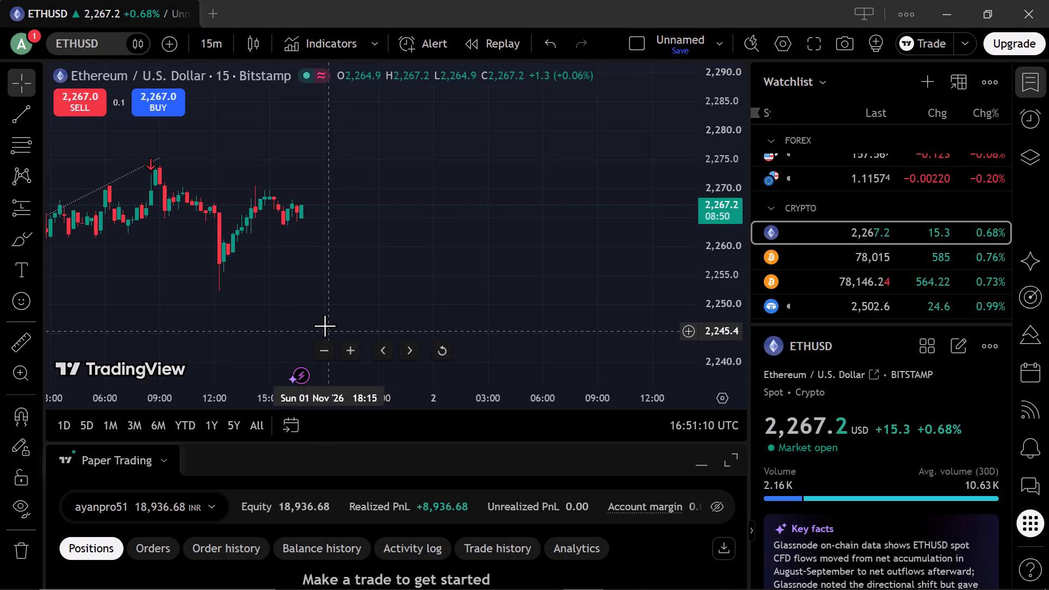
drag(322, 321, 803, 215)
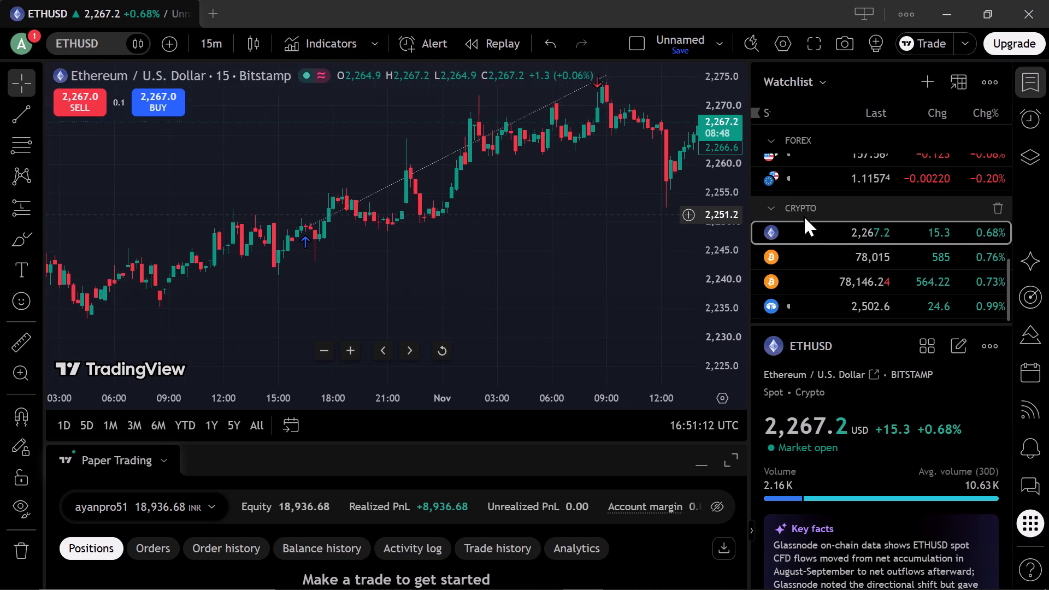
drag(803, 215, 614, 237)
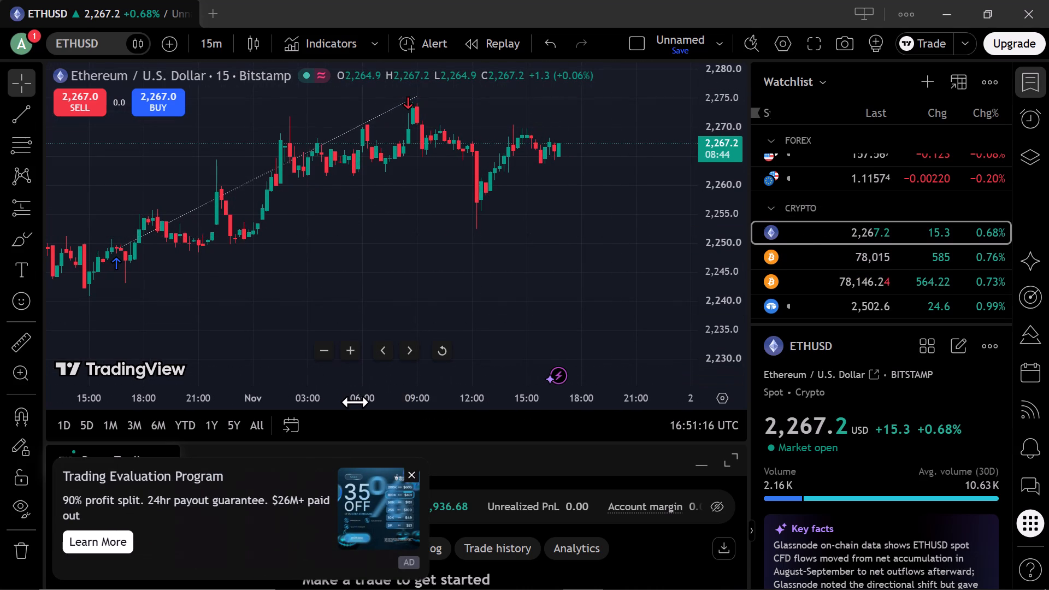
Compress the ETHUSD time scale to span several days and examine the price swings from 29 October to the latest candles.
drag(355, 402, 586, 420)
drag(432, 238, 498, 68)
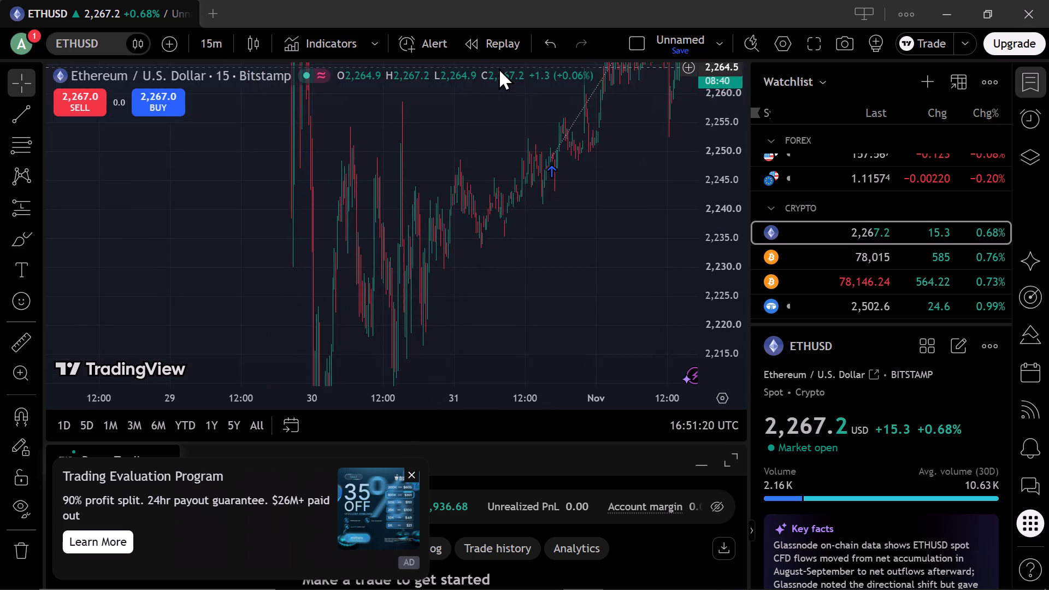
drag(498, 68, 397, 65)
drag(475, 282, 532, 168)
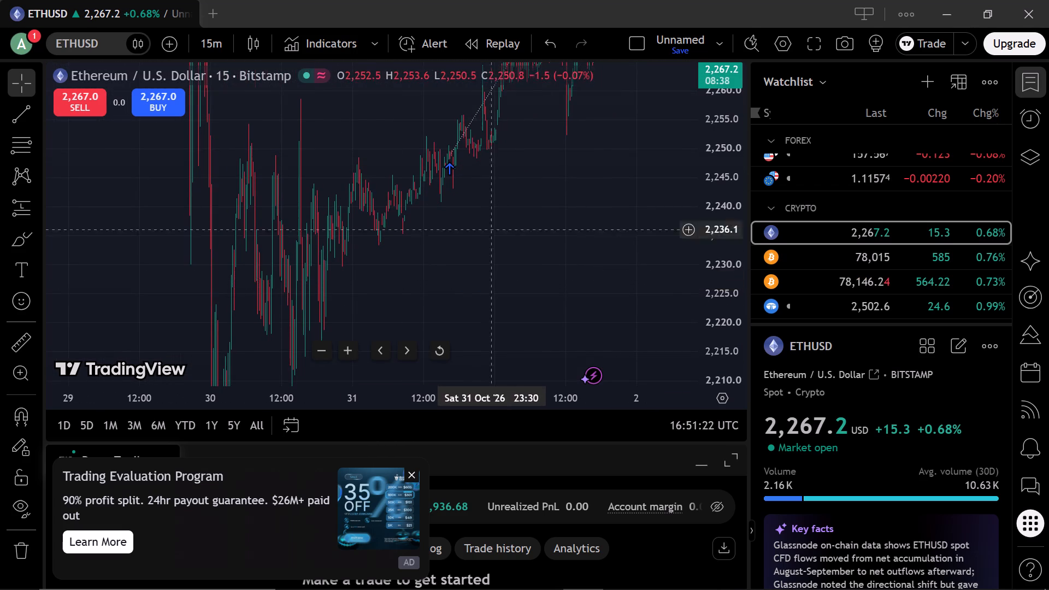
drag(532, 168, 527, 36)
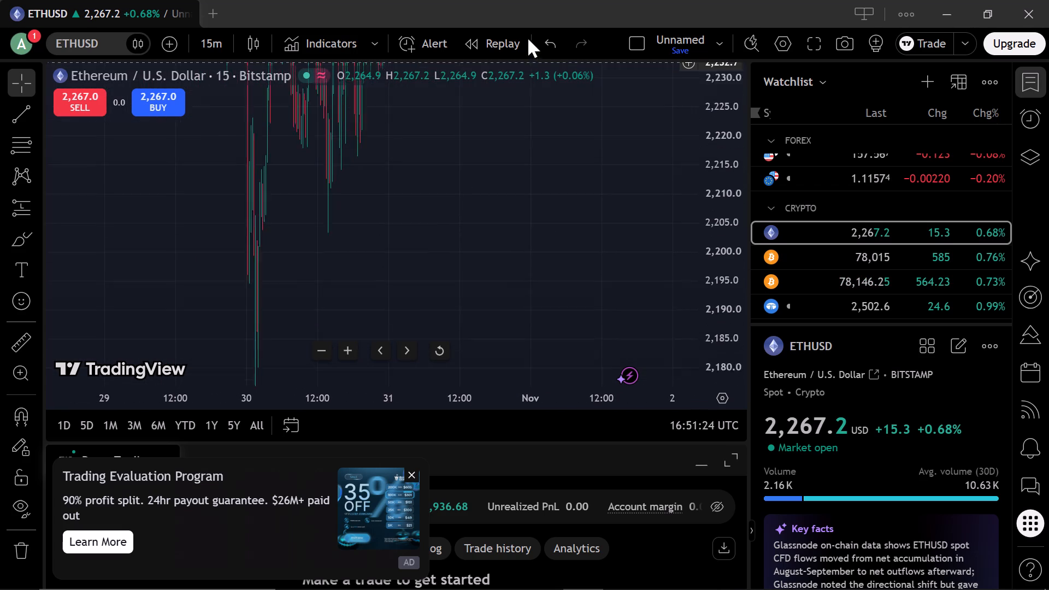
drag(527, 36, 523, 0)
drag(526, 229, 526, 225)
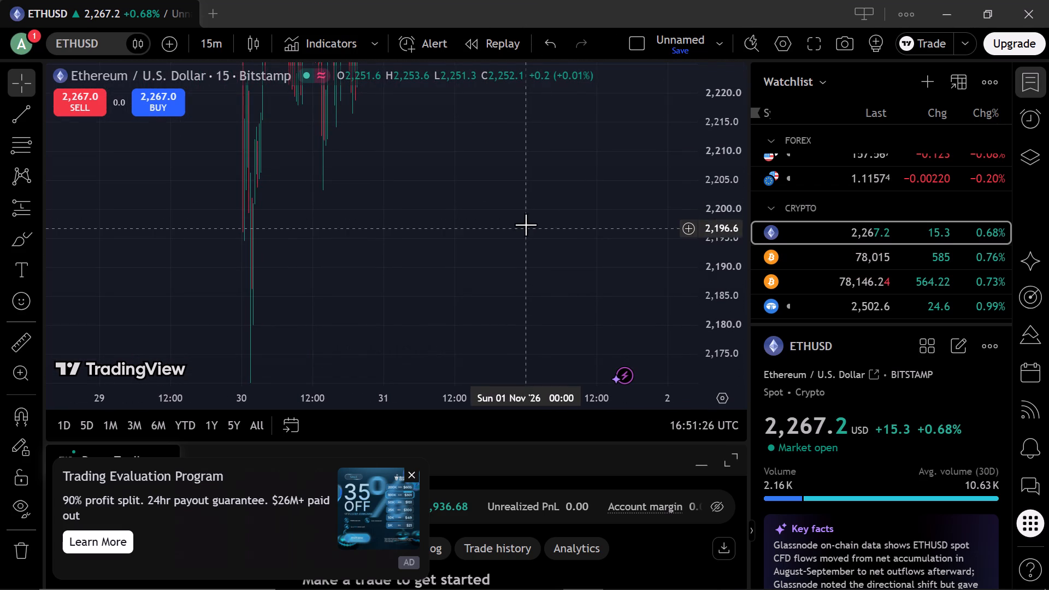
drag(526, 225, 475, 276)
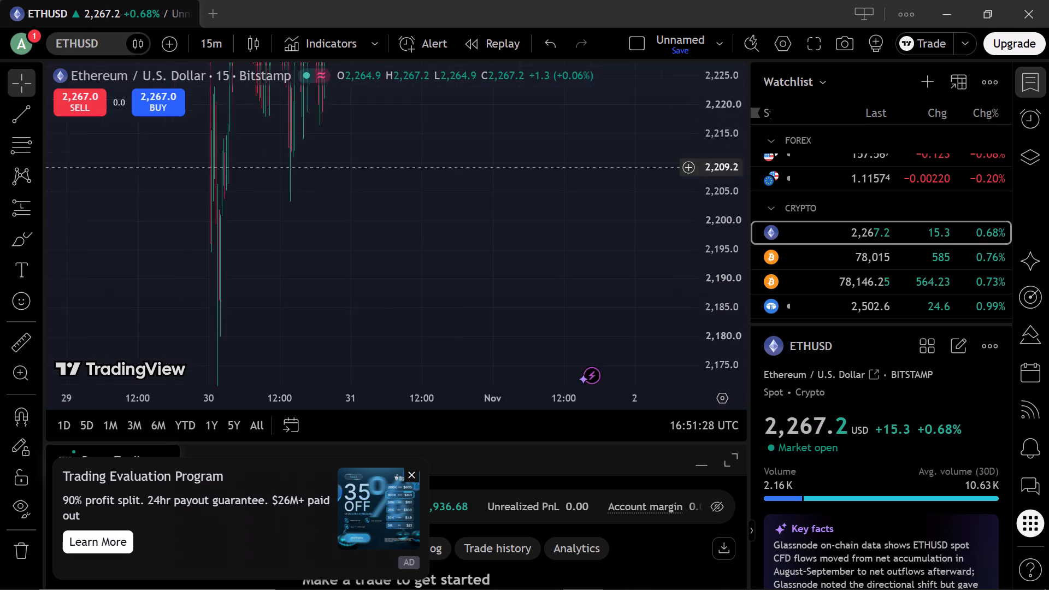
drag(475, 276, 429, 348)
drag(540, 138, 316, 386)
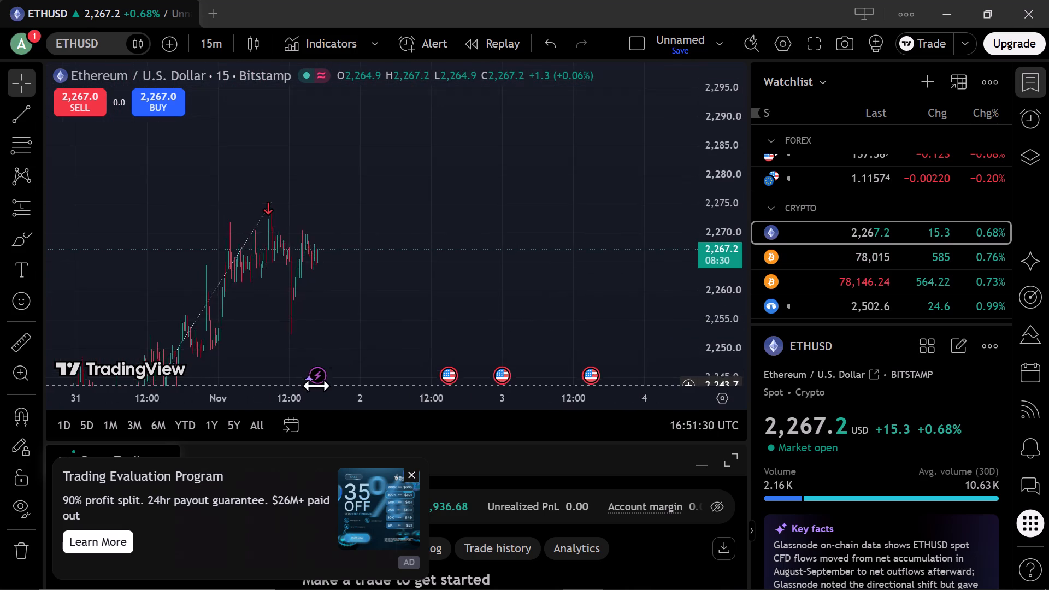
drag(316, 386, 357, 292)
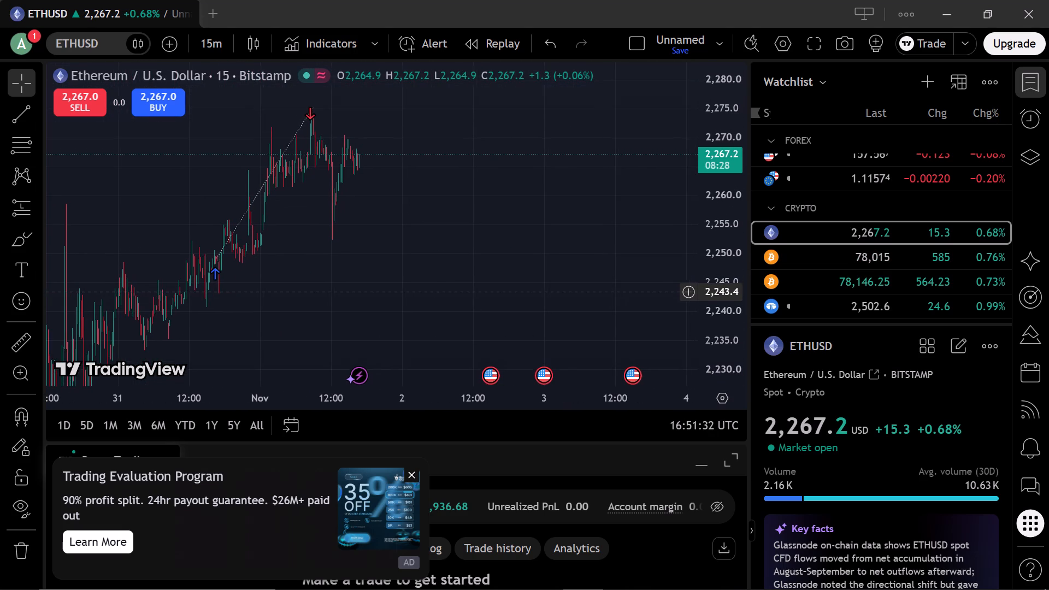
drag(357, 292, 338, 328)
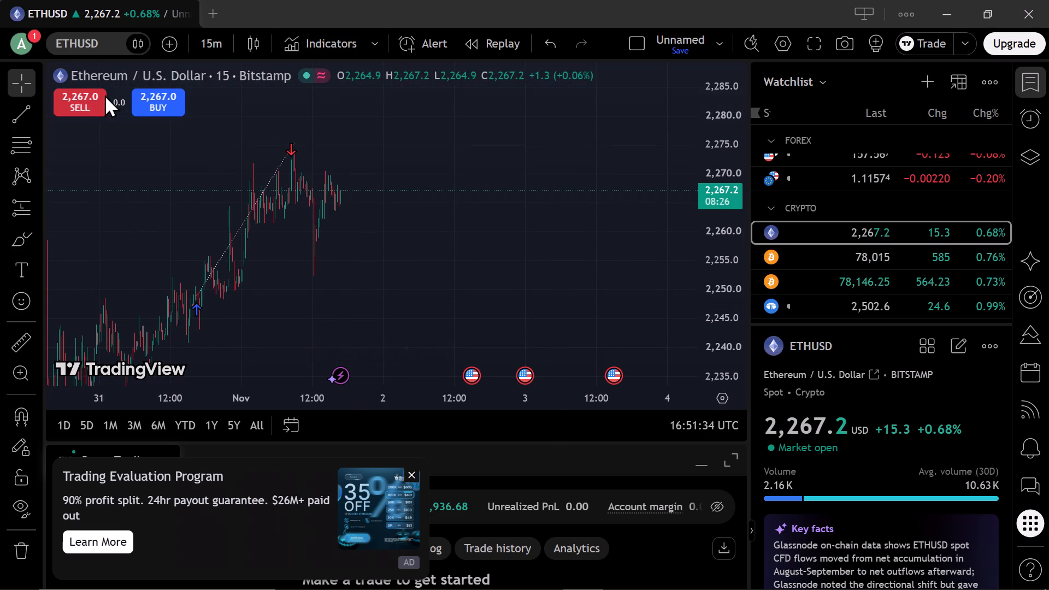
Load Bitstamp's BTCUSD from the watchlist and examine its multi-day price swings with a compressed price scale.
click(834, 267)
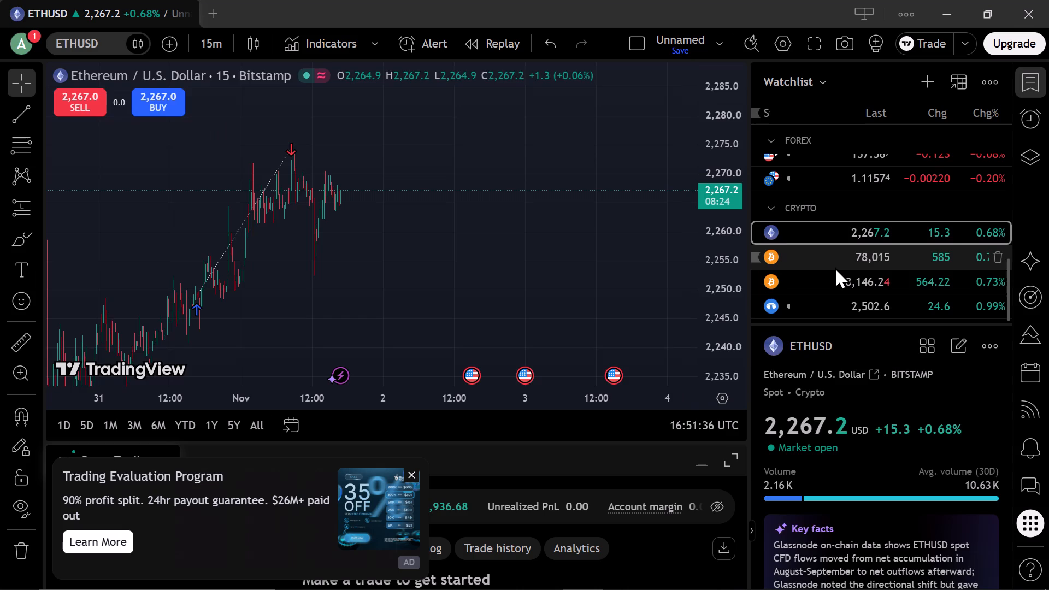
drag(723, 222, 721, 292)
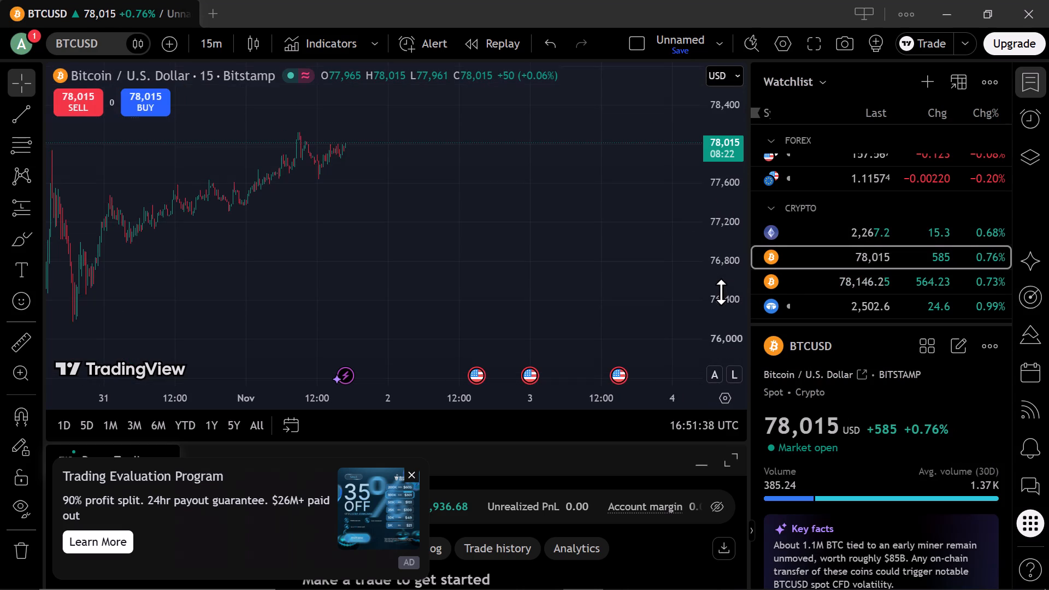
drag(721, 292, 721, 305)
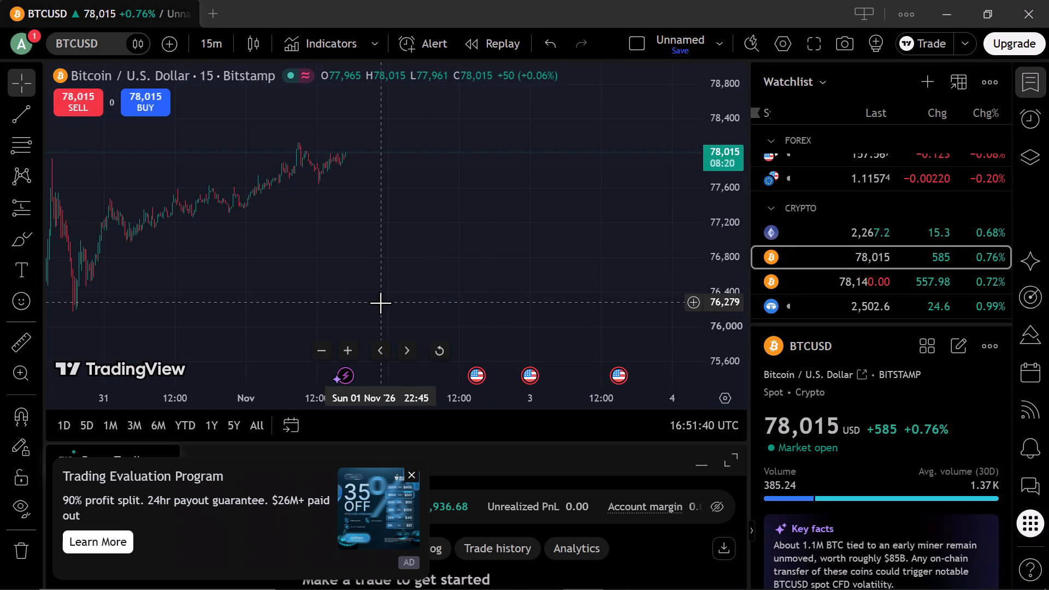
drag(380, 303, 780, 308)
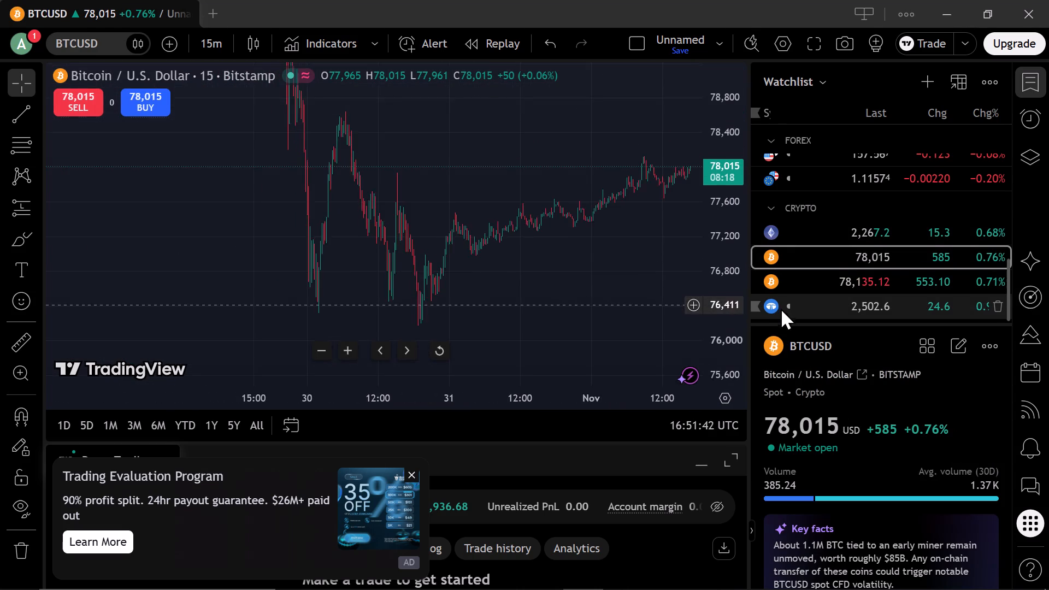
drag(780, 308, 647, 294)
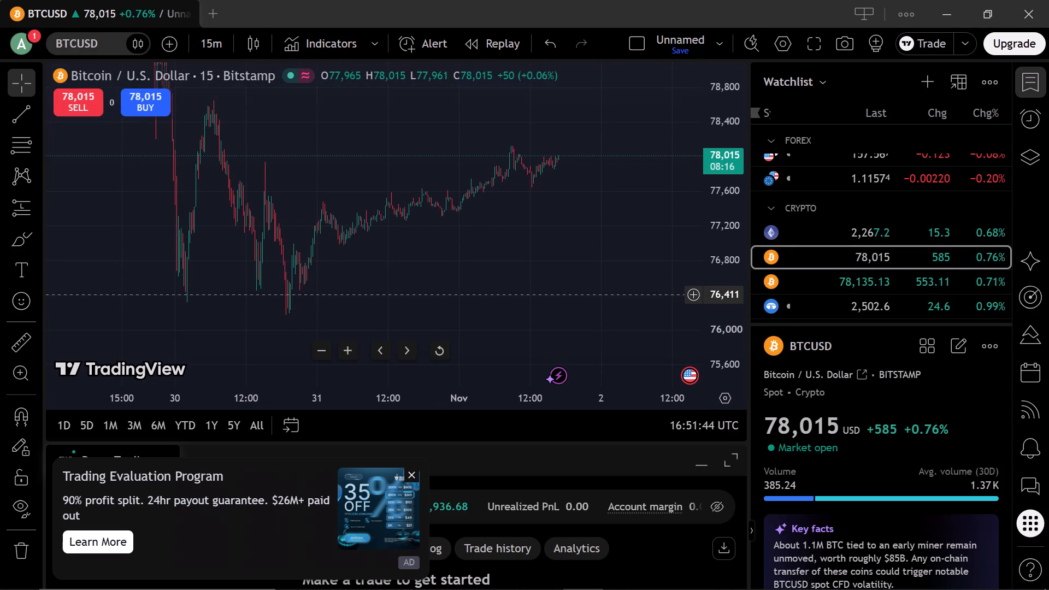
drag(647, 294, 638, 295)
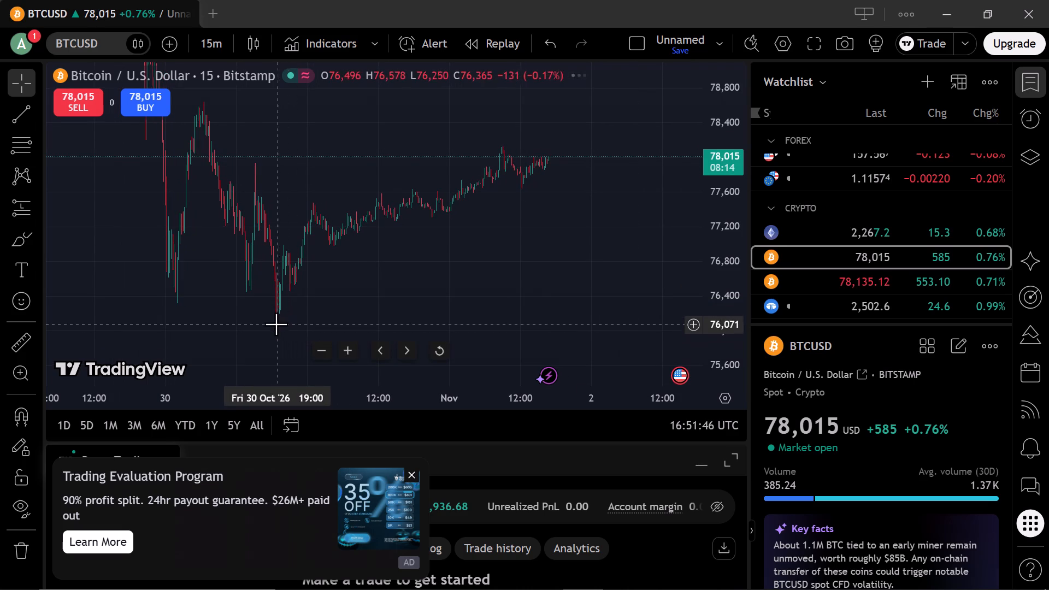
drag(457, 258, 551, 264)
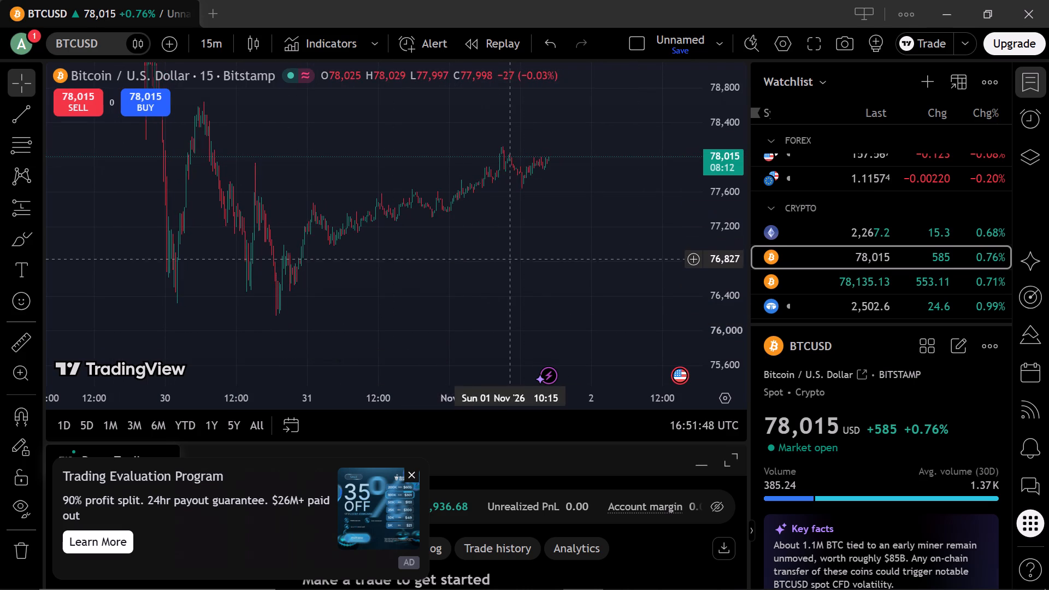
drag(551, 264, 480, 320)
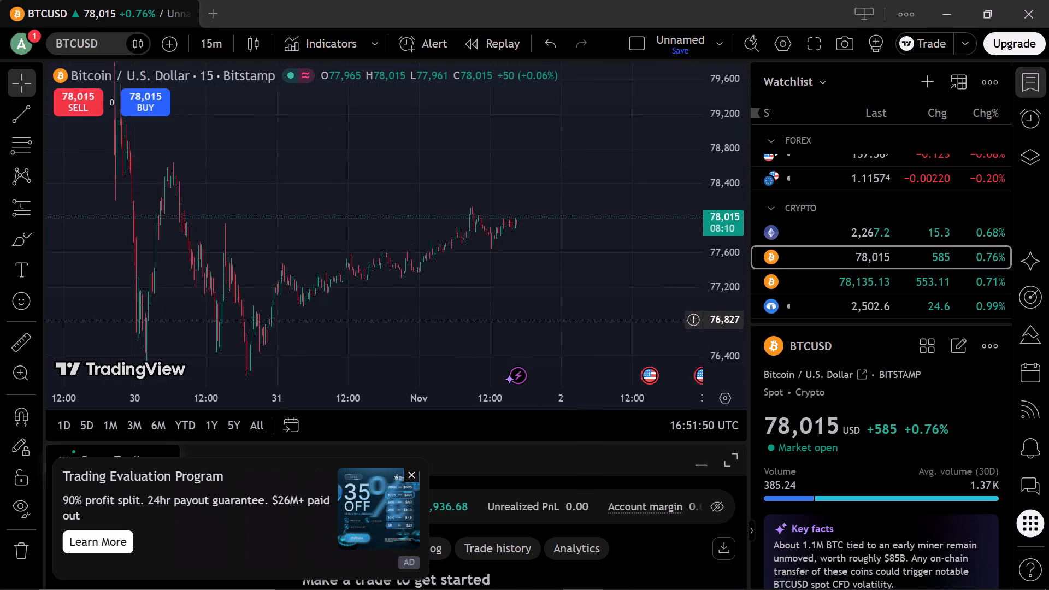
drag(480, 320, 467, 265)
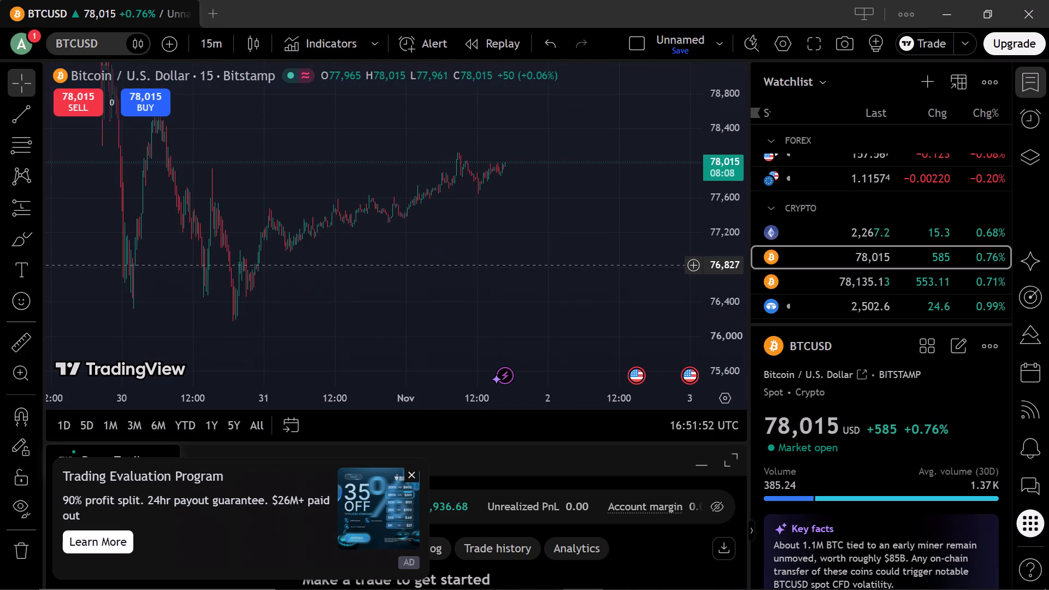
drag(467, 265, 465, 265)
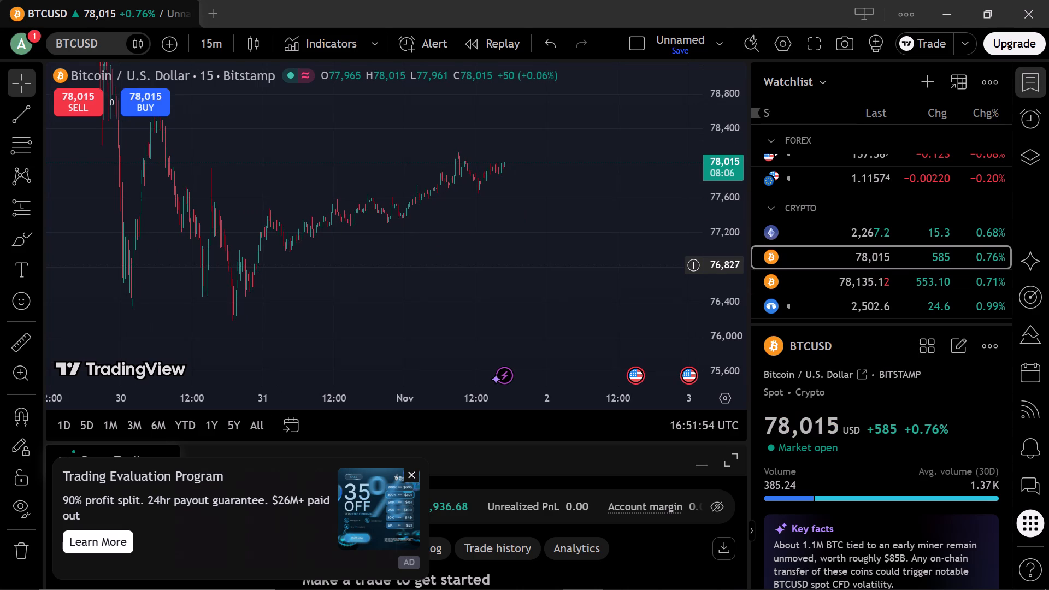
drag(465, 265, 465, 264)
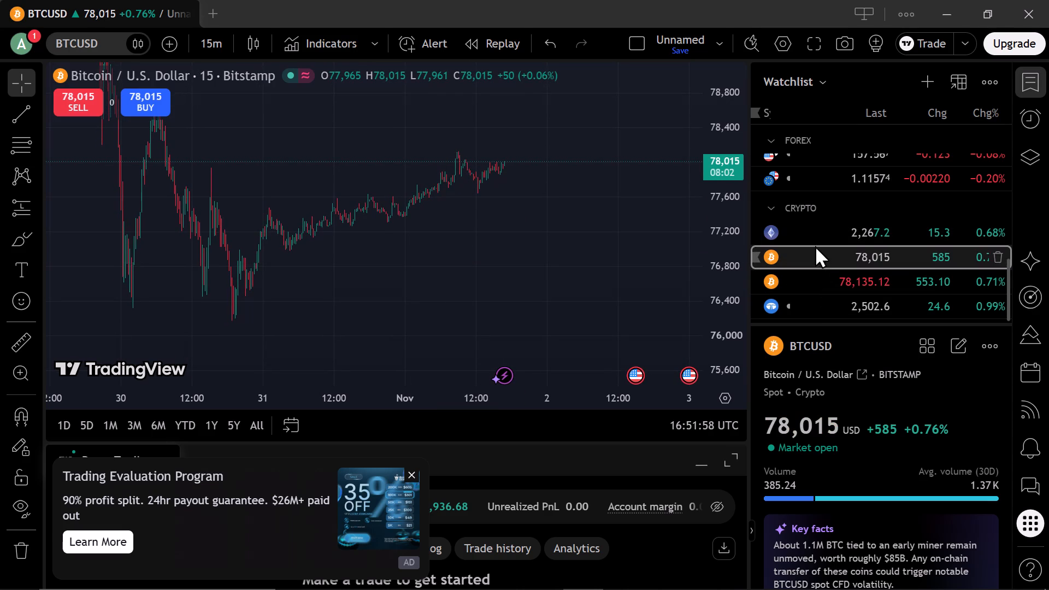
Load ETHUSD from the watchlist and examine its latest 15-minute candles and past trade markers.
click(810, 229)
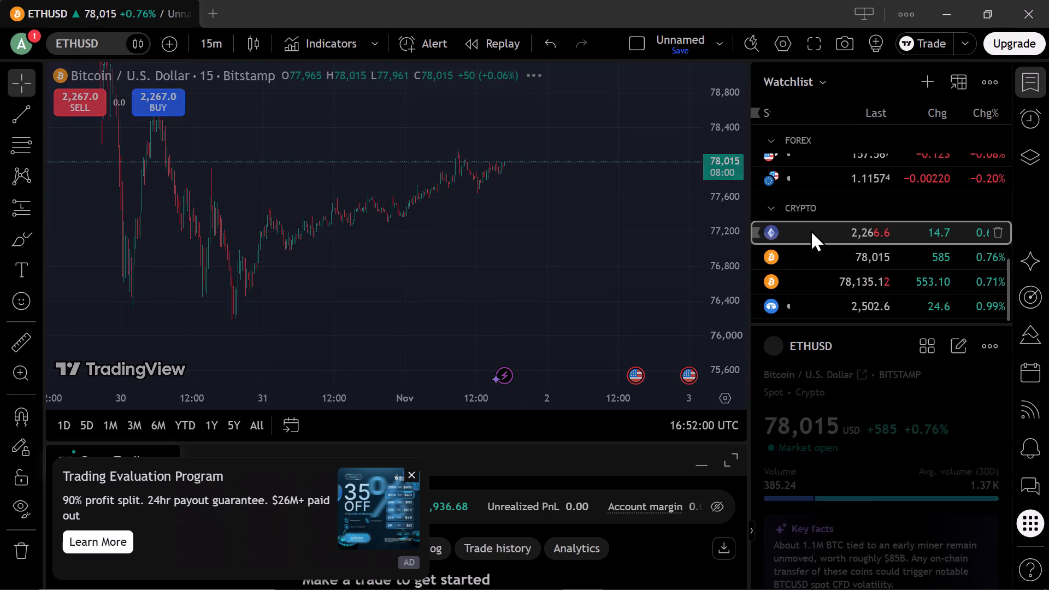
drag(395, 300, 596, 289)
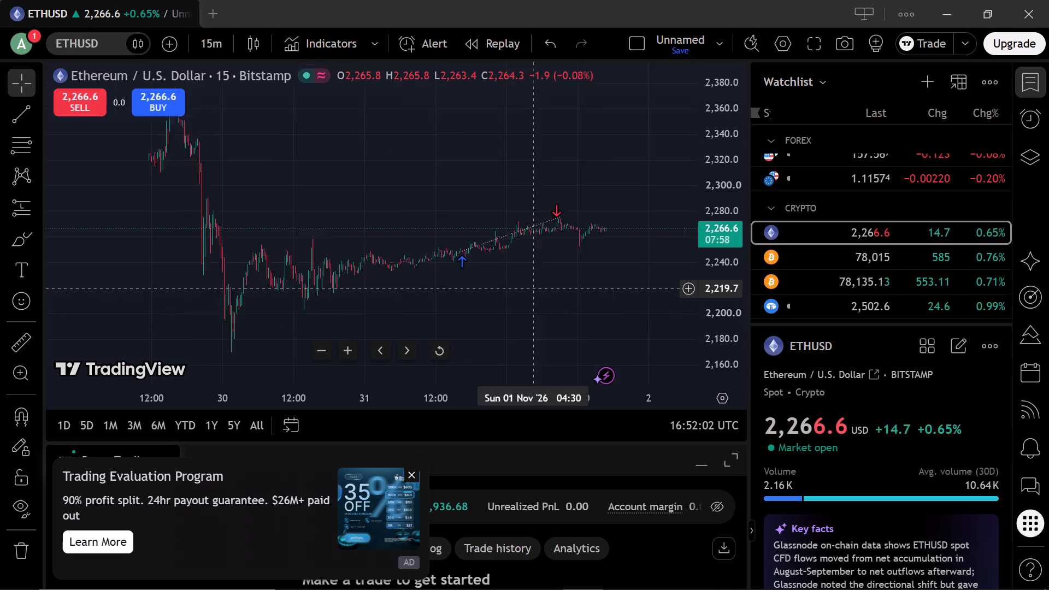
drag(596, 289, 373, 292)
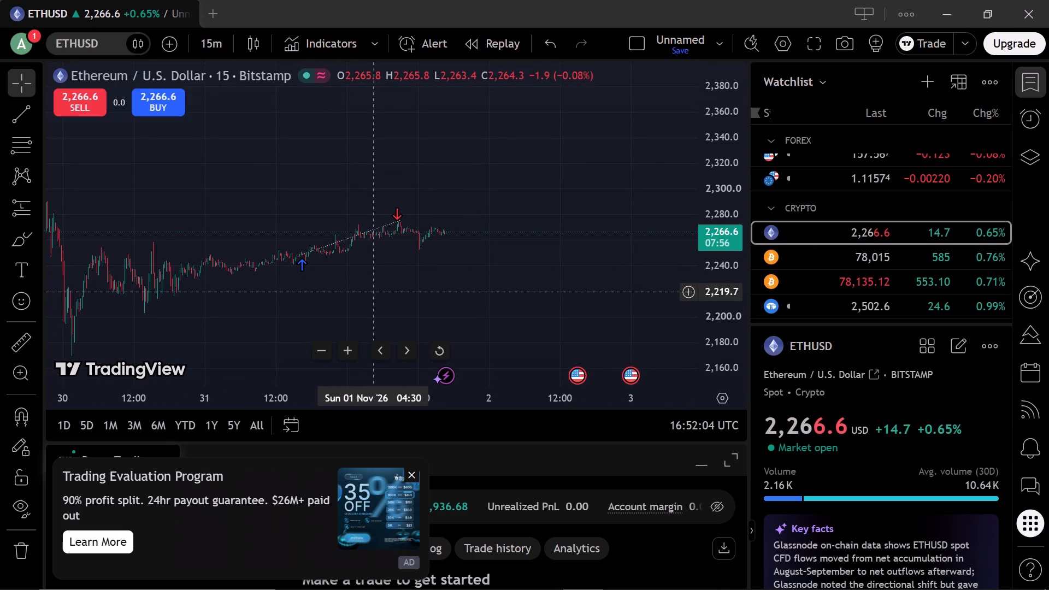
drag(373, 292, 380, 293)
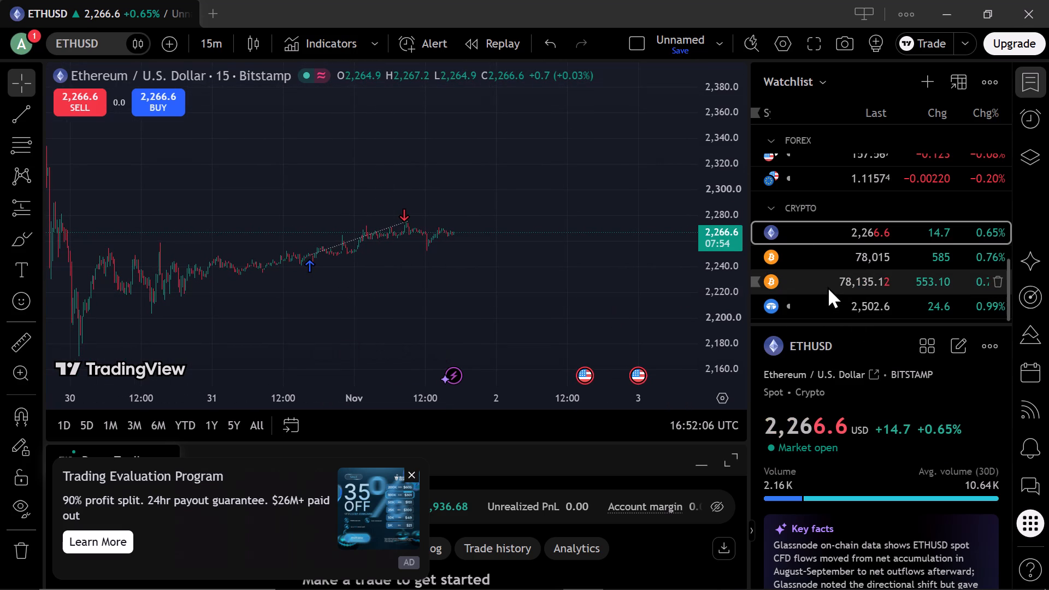
Load Binance's BTCUSDT from the watchlist and switch its chart to the 1-hour interval.
click(827, 286)
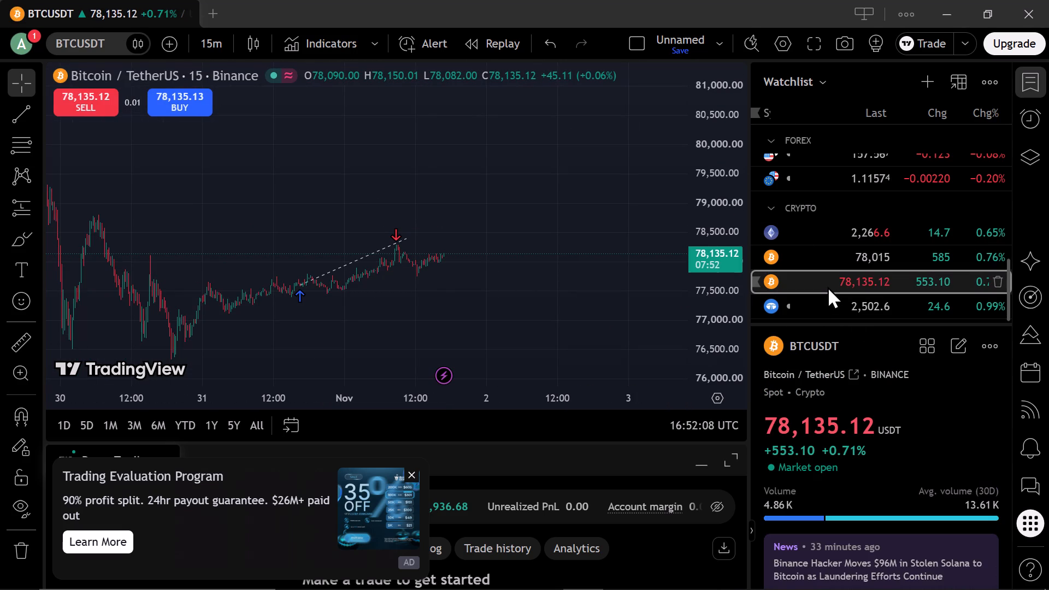
drag(435, 329, 562, 287)
click(208, 43)
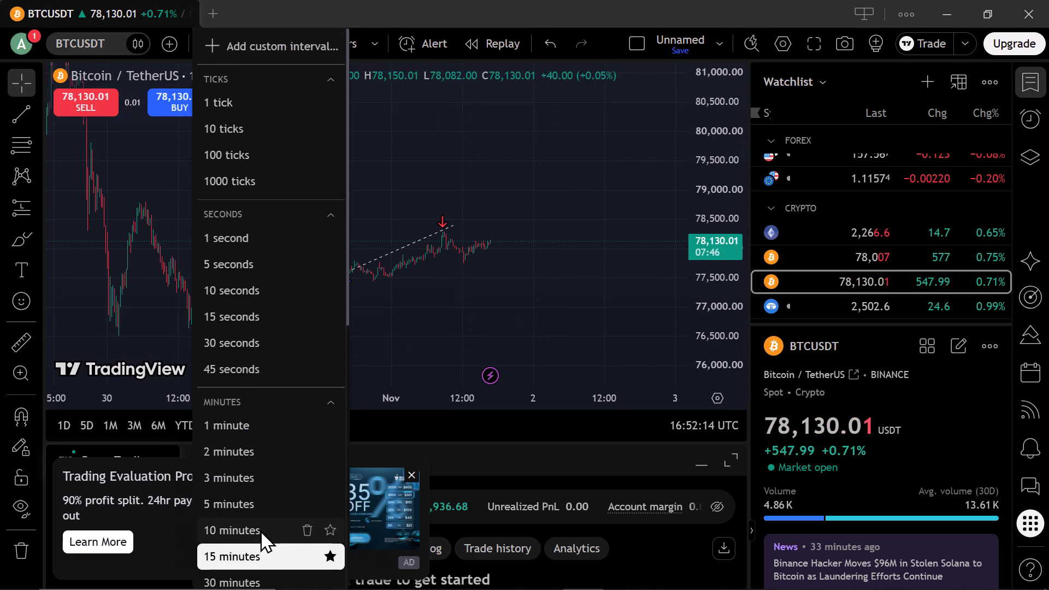
scroll(260, 530, down, 1)
click(256, 485)
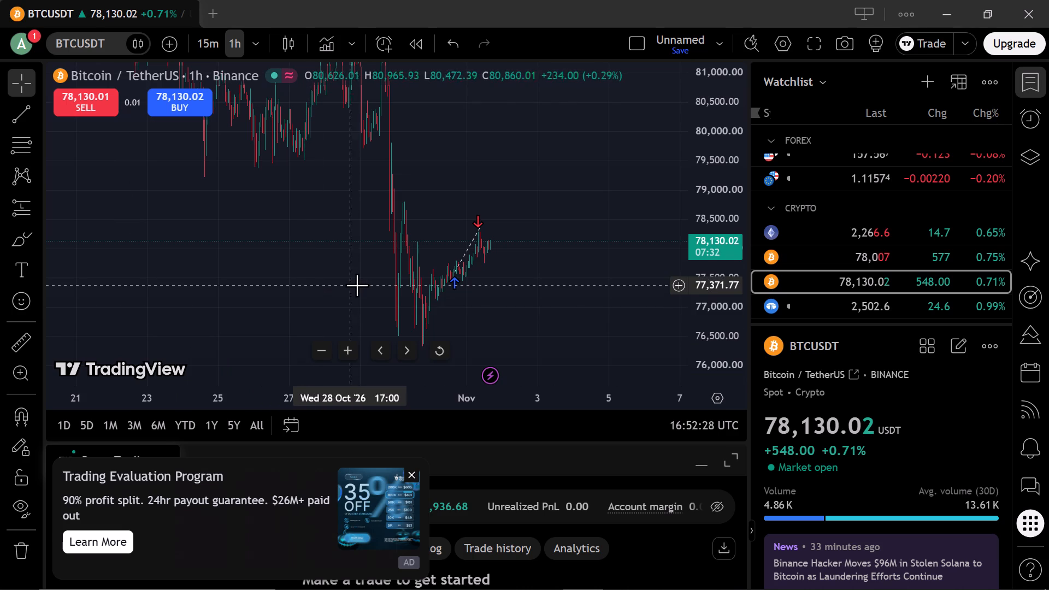
Examine BTCUSDT's hourly price swings from late October to the latest candles and trade markers.
drag(357, 285, 213, 316)
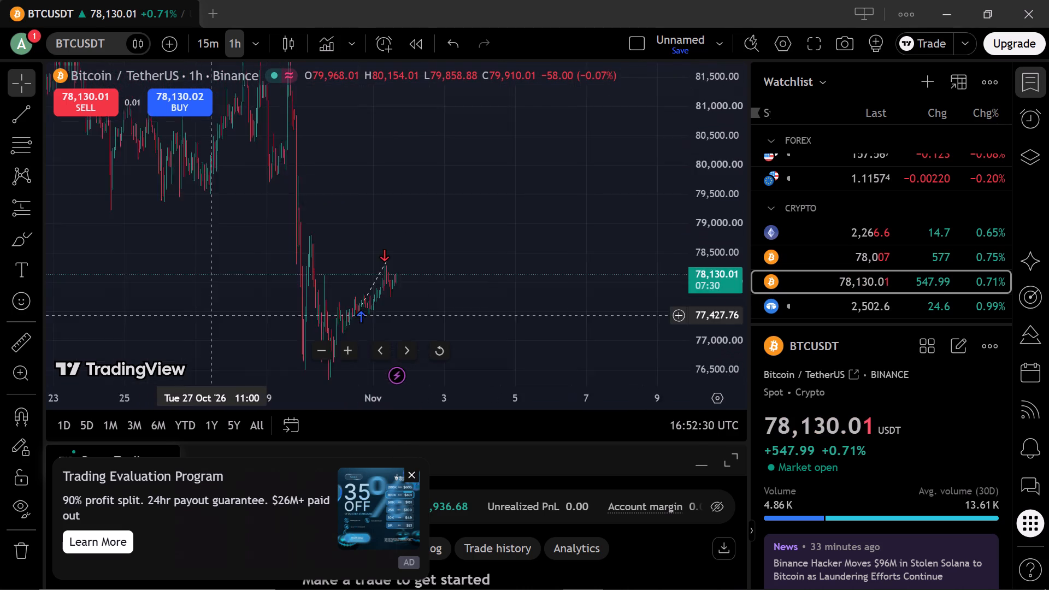
drag(213, 316, 274, 477)
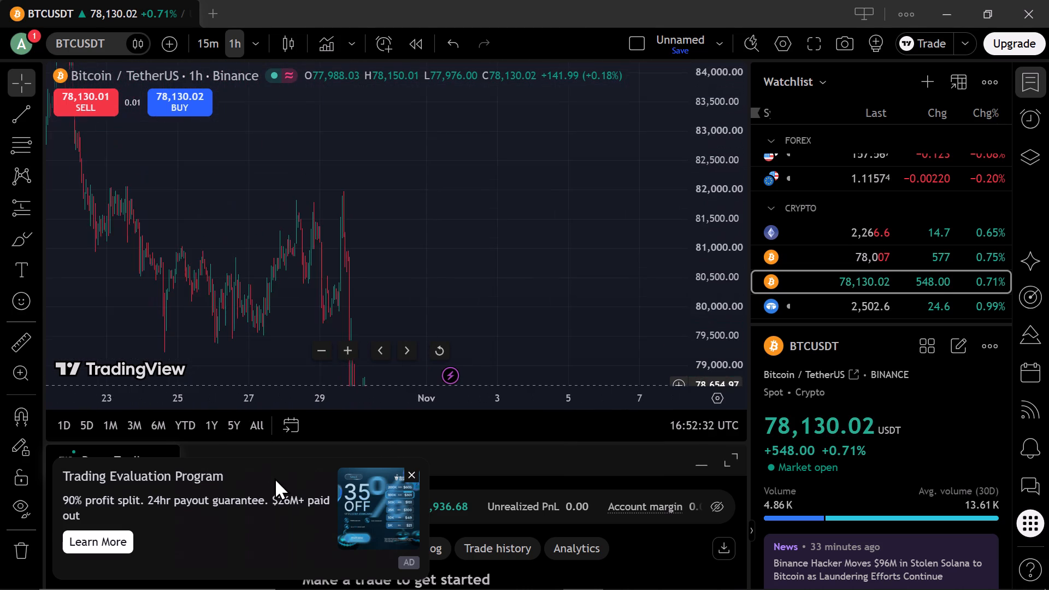
drag(274, 477, 247, 259)
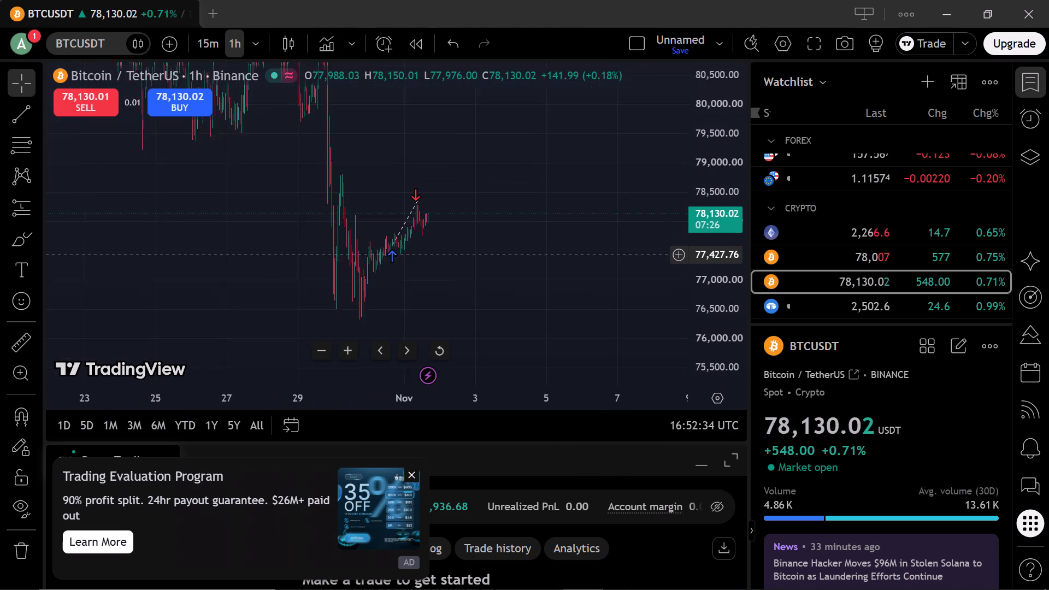
drag(247, 259, 205, 267)
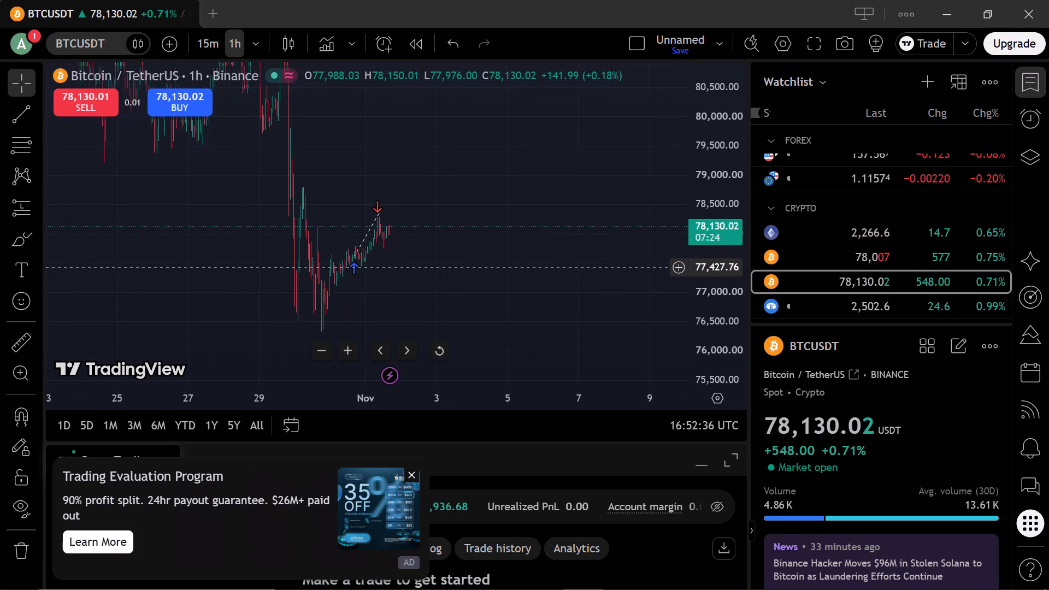
drag(205, 267, 189, 299)
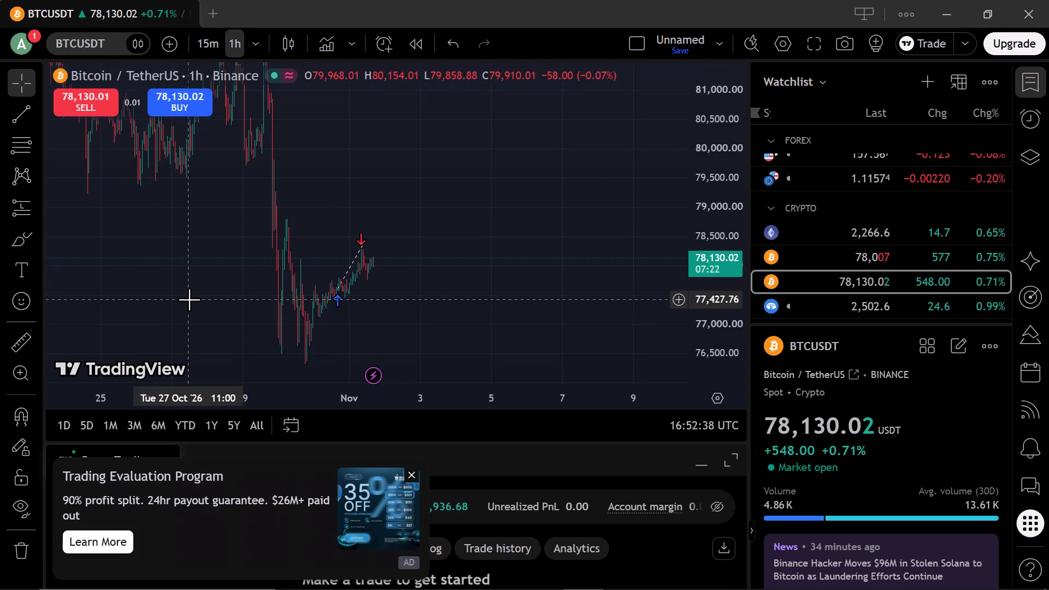
Close the Trading Evaluation Program advertisement covering the paper trading account details.
click(412, 475)
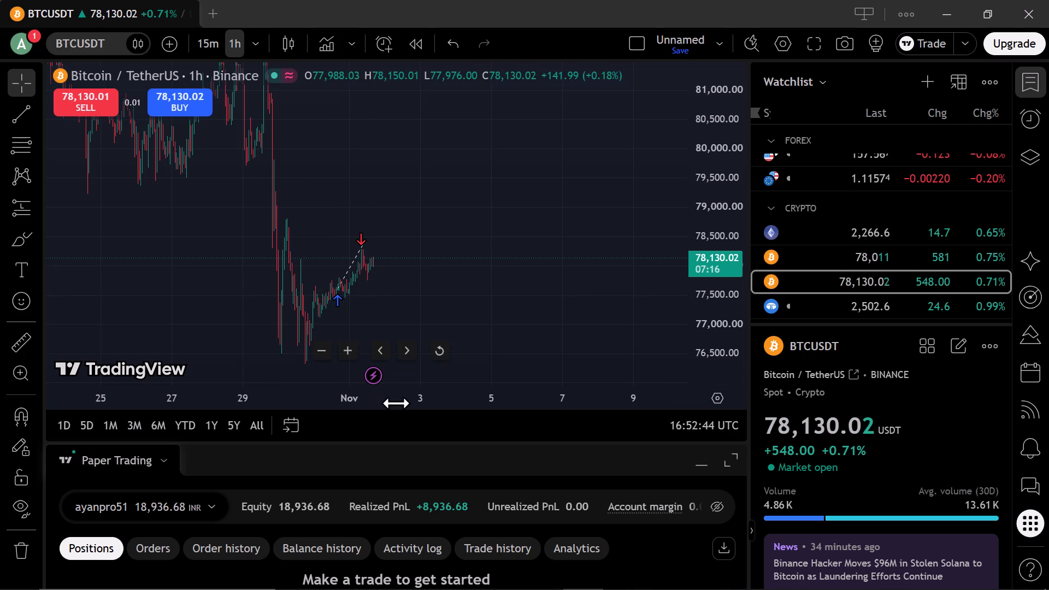
Stretch the BTCUSDT time and price scales to show clearly separated hourly candles from about 30 October to the latest one.
drag(396, 403, 2, 386)
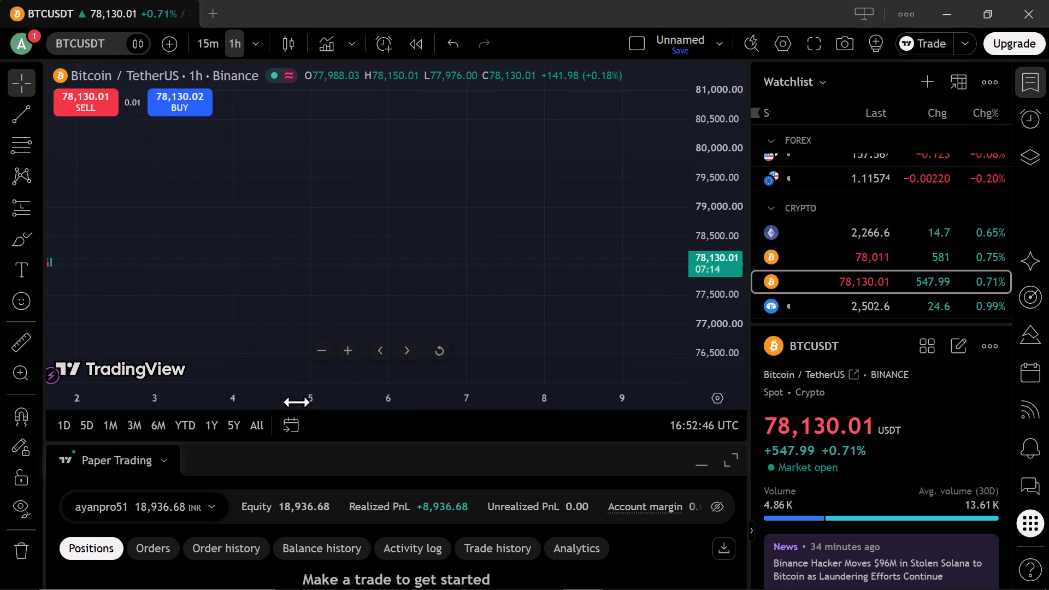
drag(296, 402, 0, 403)
drag(233, 252, 251, 249)
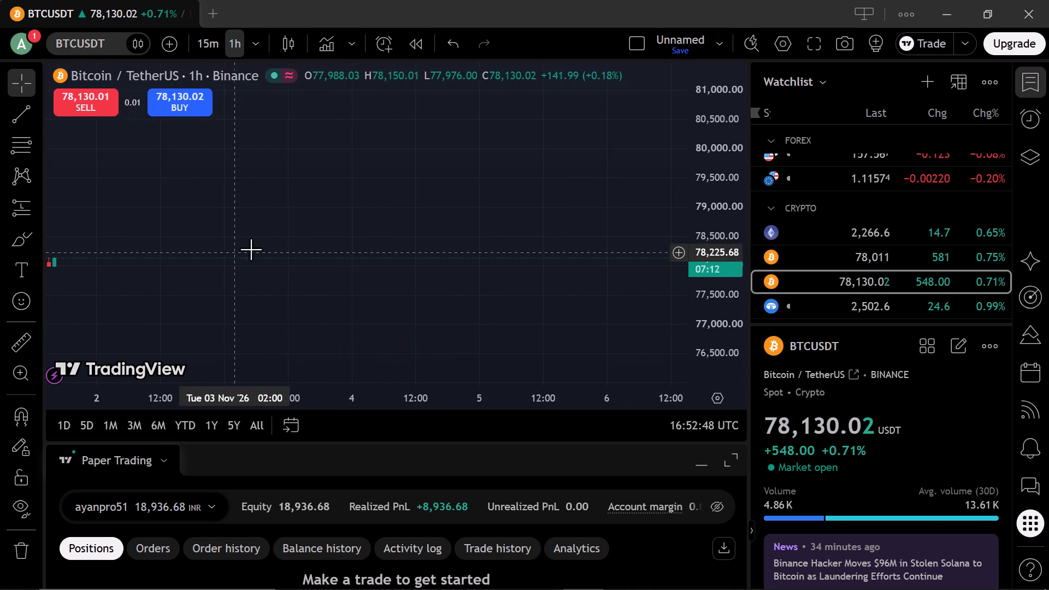
drag(251, 249, 692, 196)
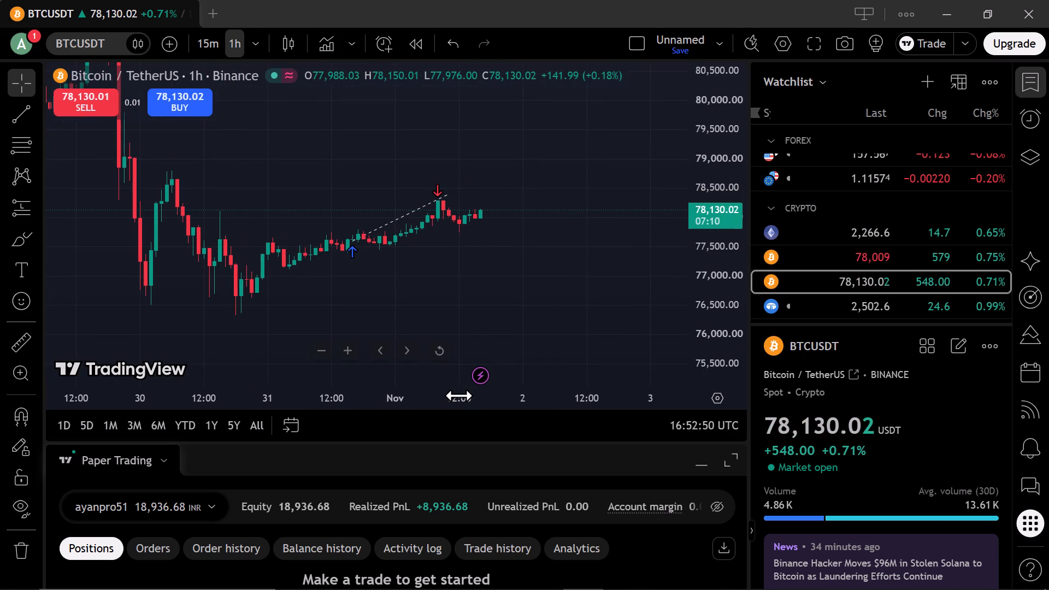
drag(453, 402, 135, 422)
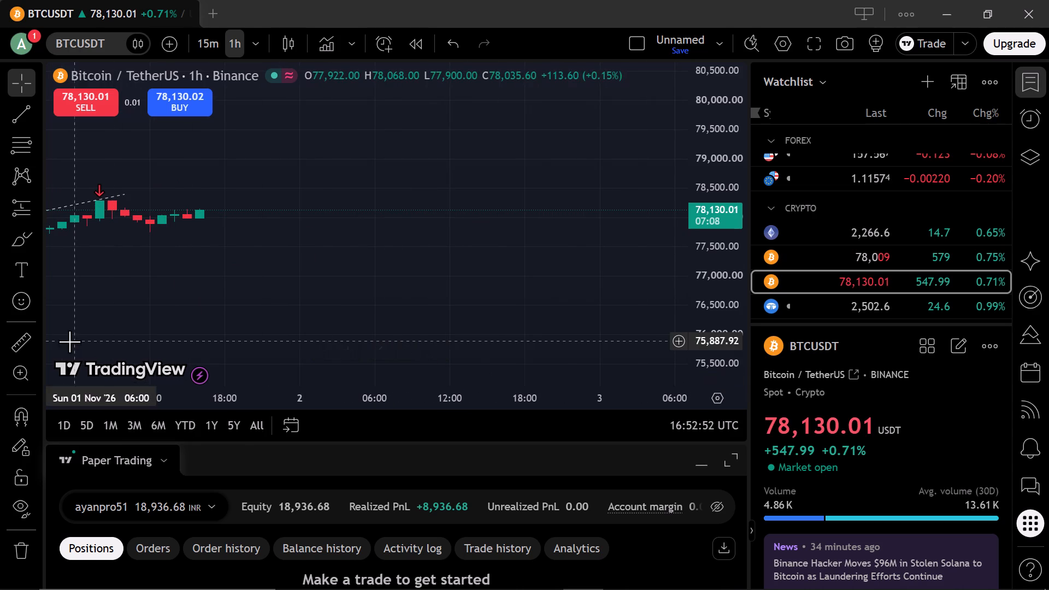
drag(123, 286, 576, 240)
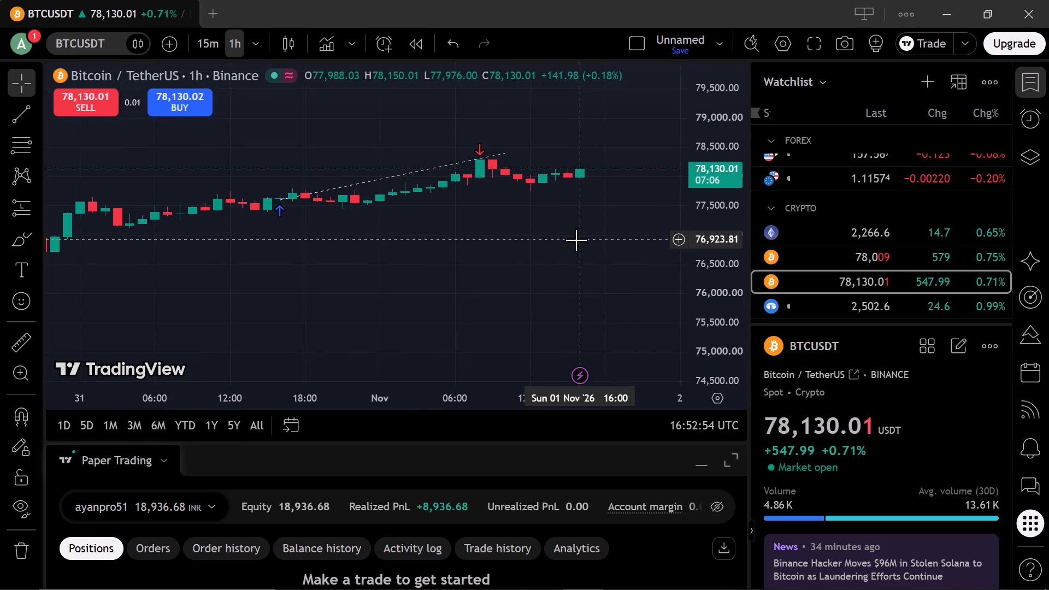
drag(406, 403, 514, 405)
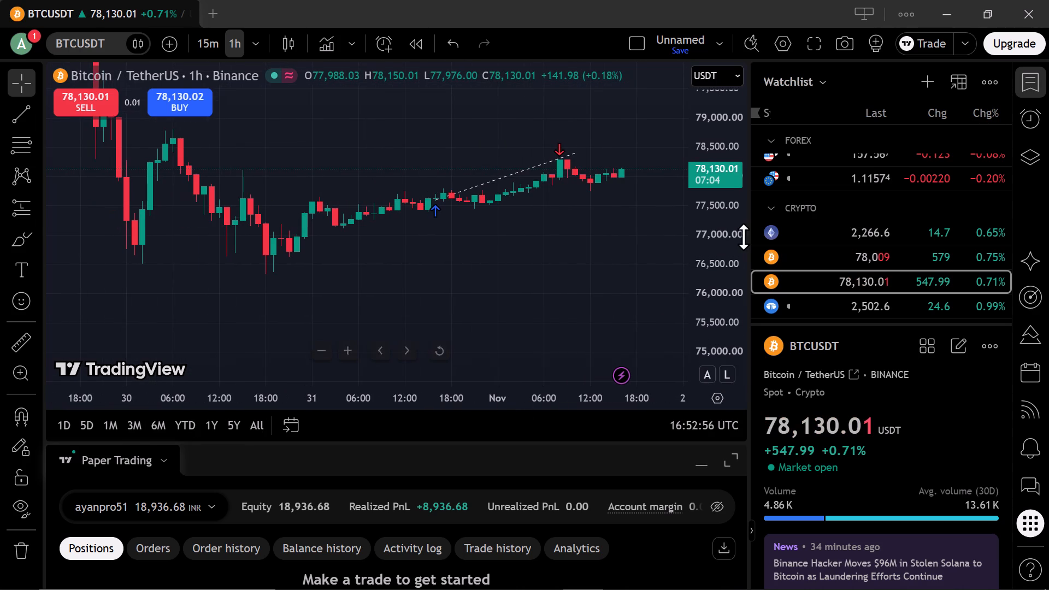
drag(736, 238, 700, 98)
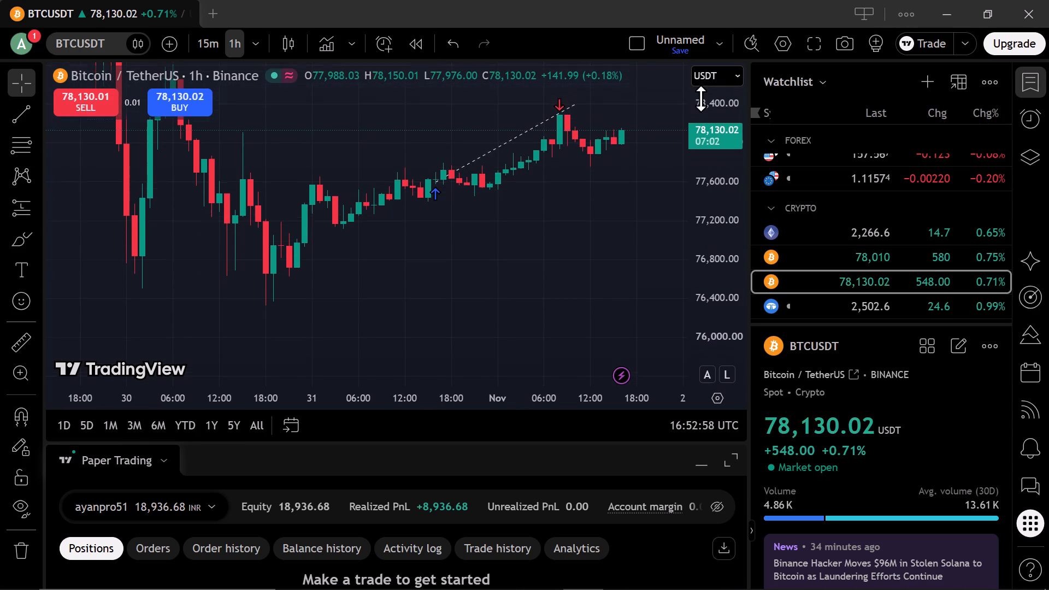
drag(700, 98, 692, 141)
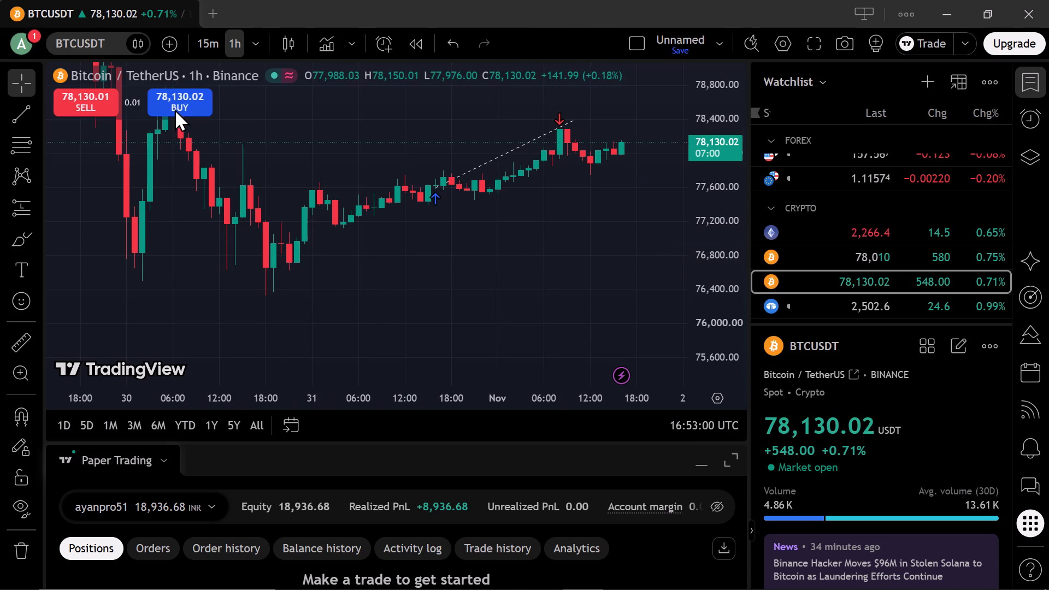
Open a market buy order for BTCUSDT and try to switch the order size's secondary unit to INR margin.
click(172, 107)
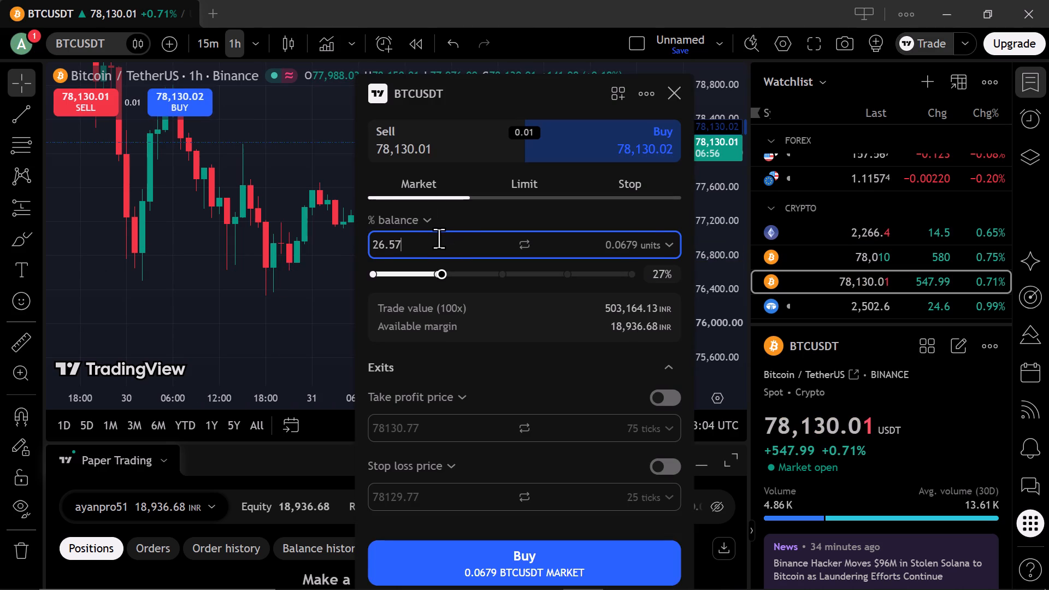
click(655, 235)
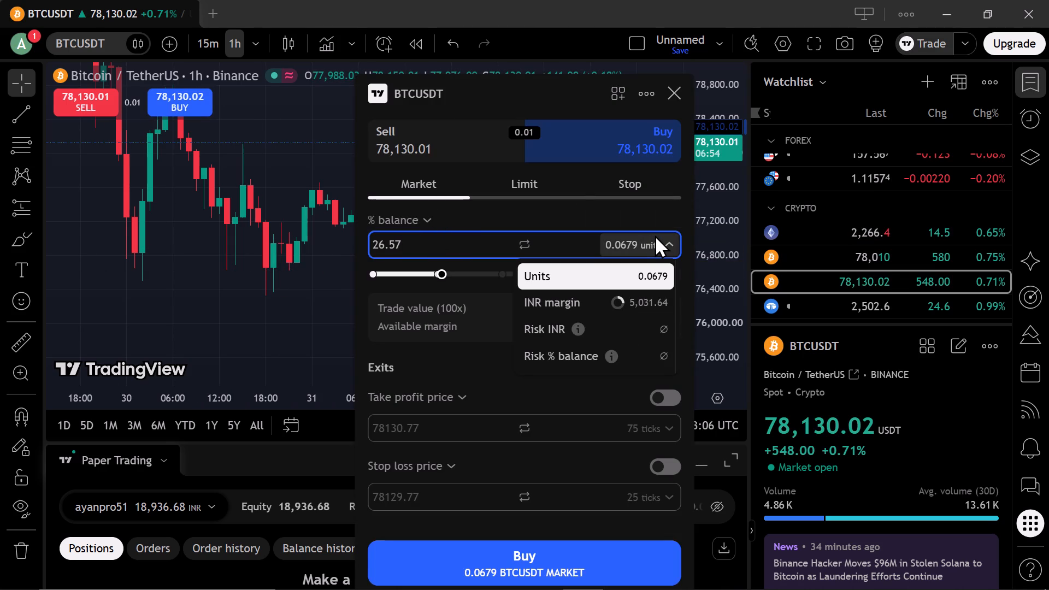
click(623, 303)
click(623, 303)
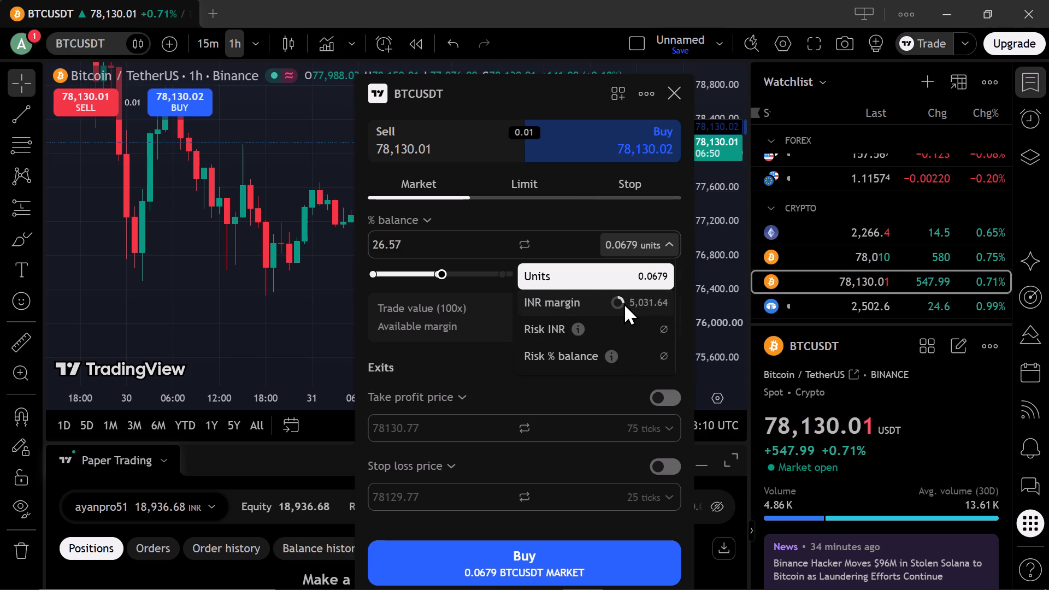
triple_click(623, 303)
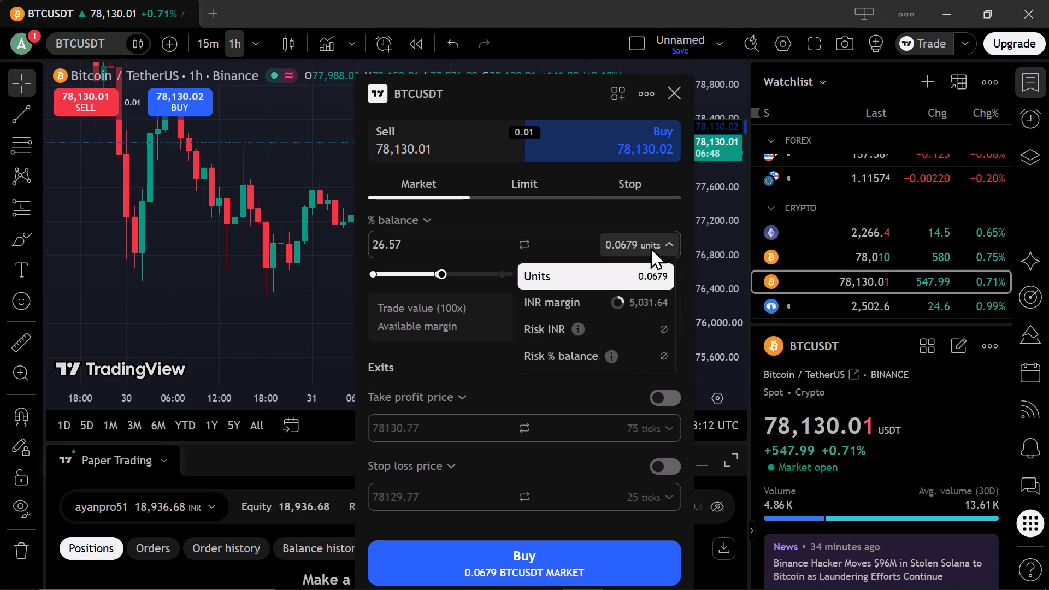
click(650, 247)
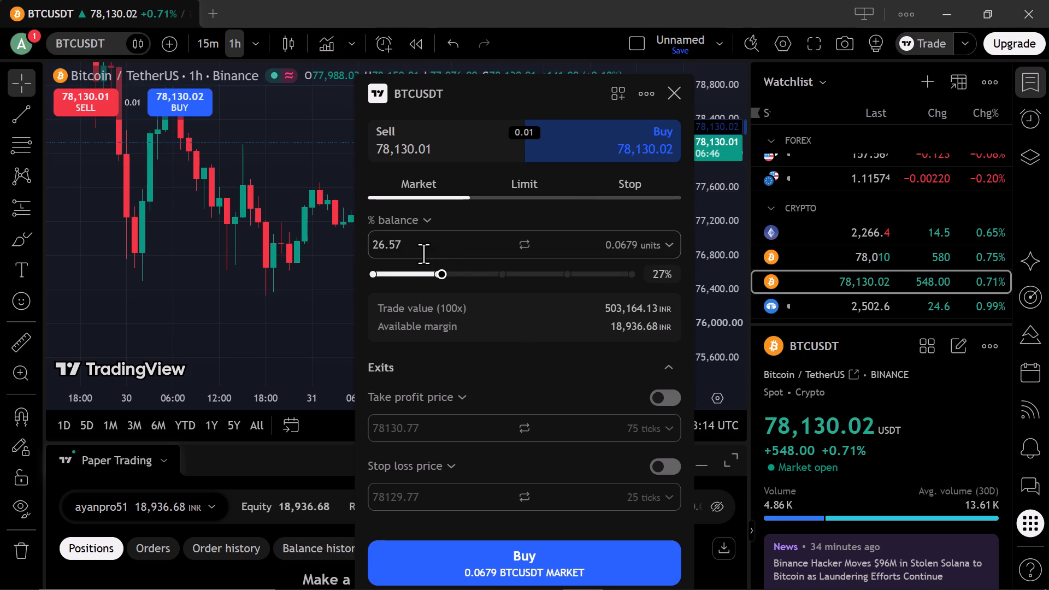
Set the order size to 100% of the balance and place the market buy order for 0.2555 BTCUSDT.
click(424, 243)
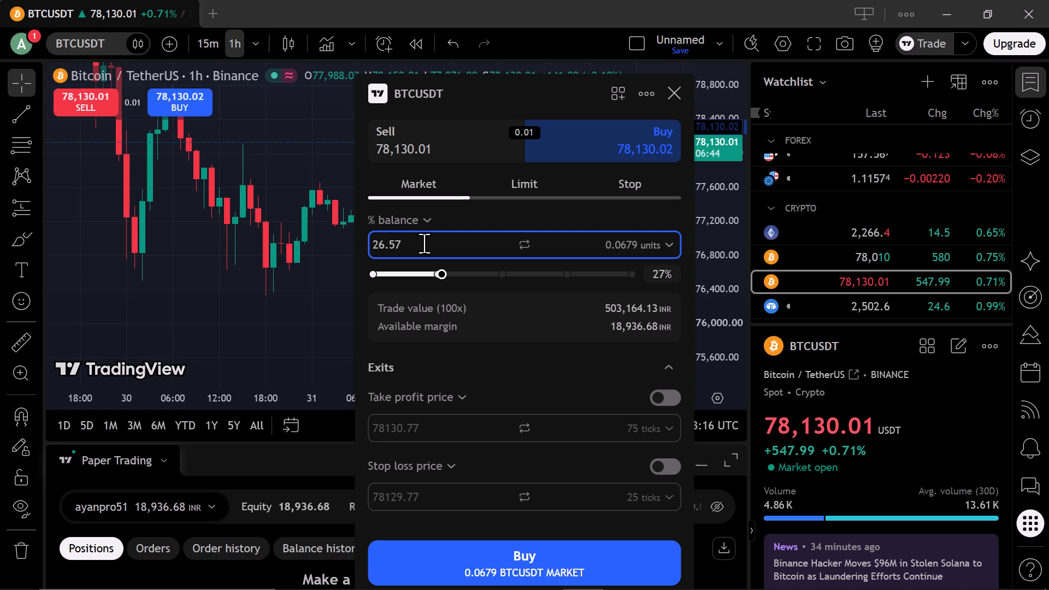
key(BackSpace)
key(BackSpace)
key(BackSpace)
key(BackSpace)
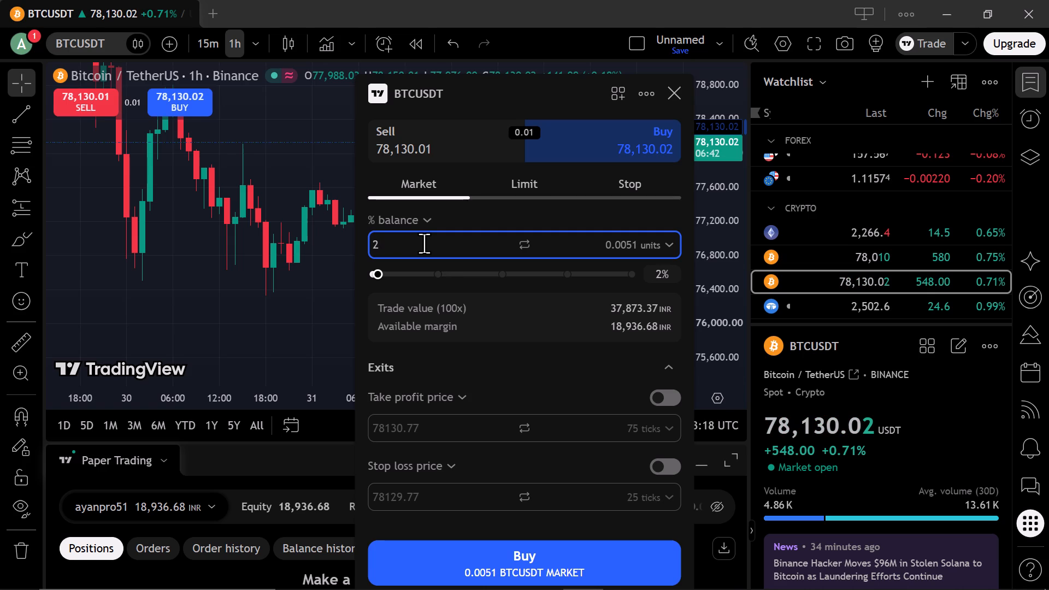
key(BackSpace)
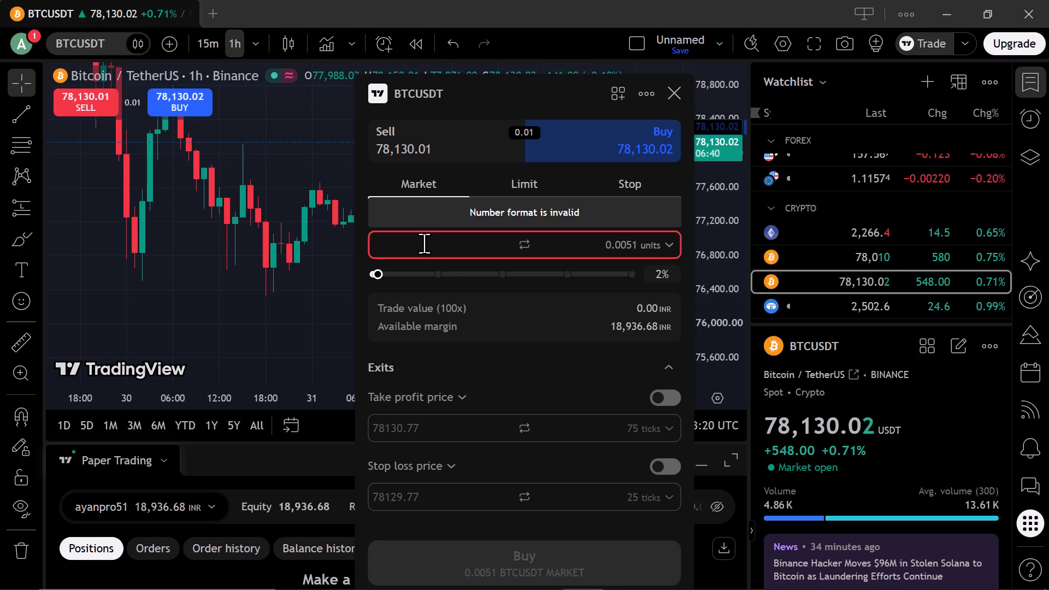
text(180)
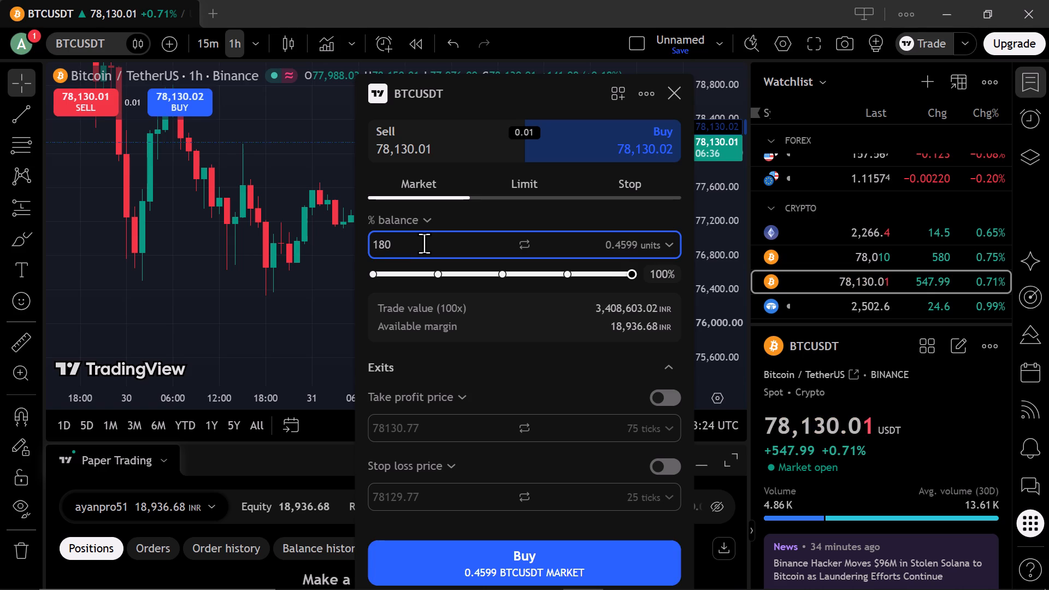
key(BackSpace)
key(BackSpace)
text(00)
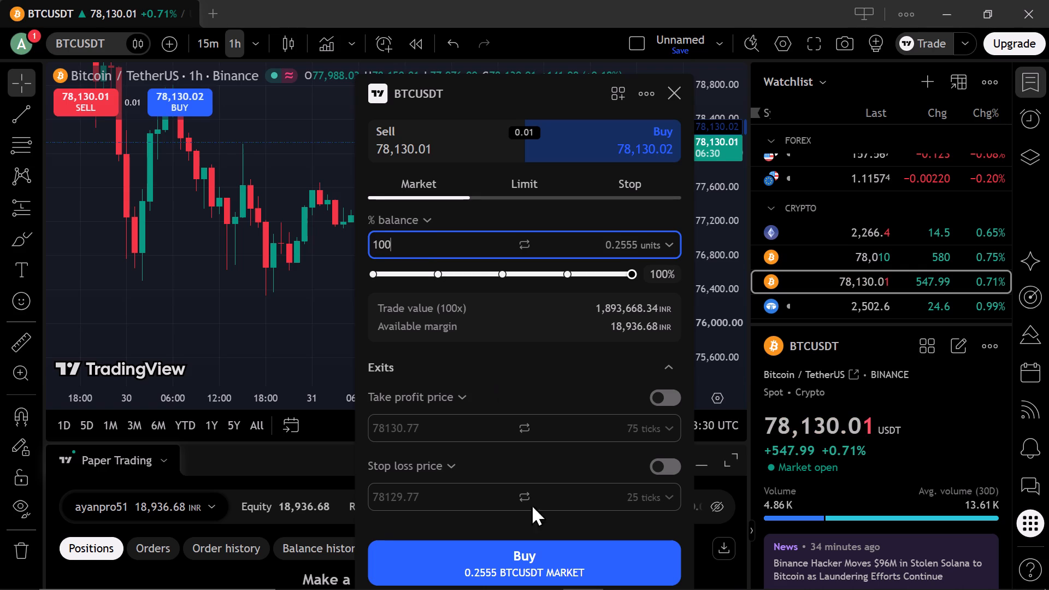
click(534, 554)
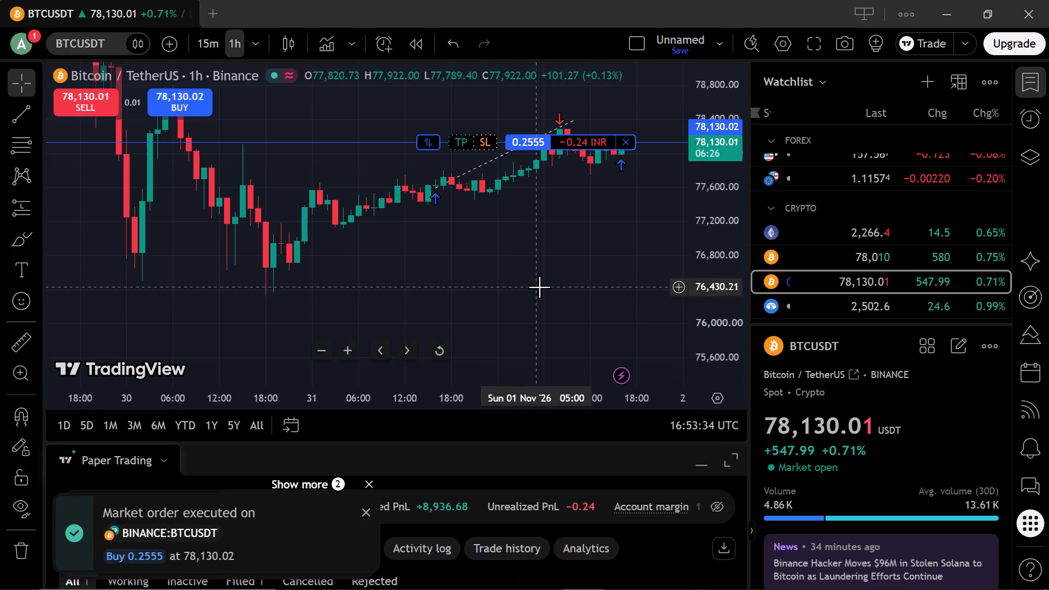
Add a stop loss to the open BTCUSDT long position at about 77,446.35, just below the recent hourly candles.
drag(556, 278, 269, 393)
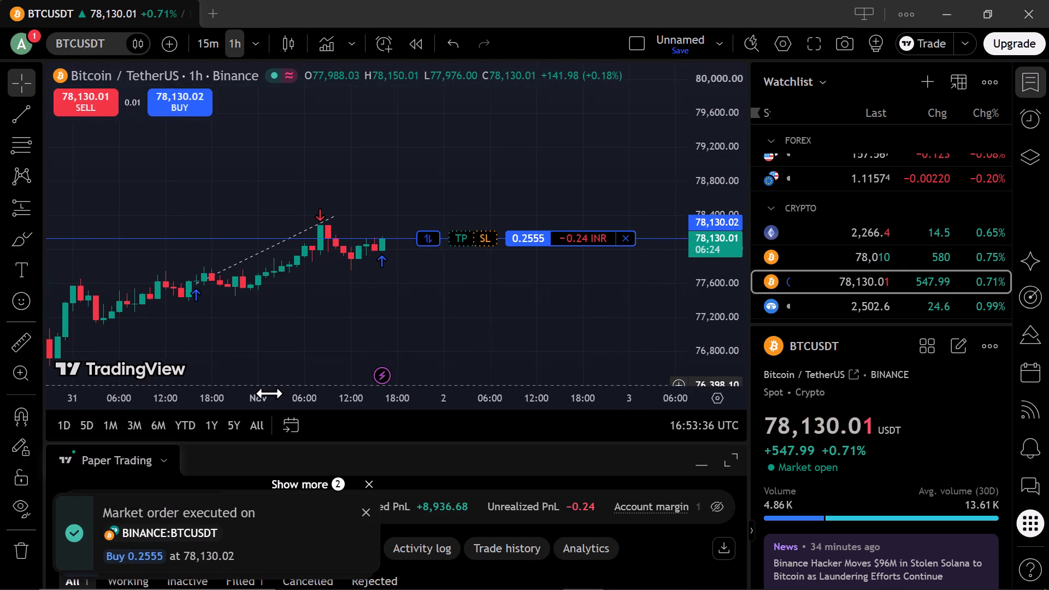
drag(269, 393, 264, 390)
drag(736, 197, 735, 376)
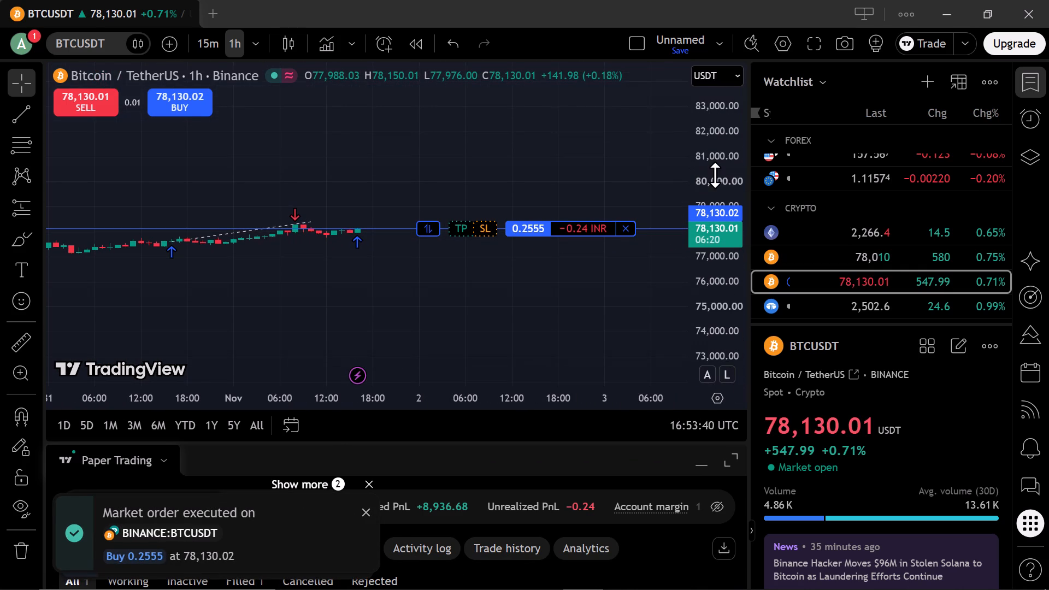
drag(715, 175, 718, 322)
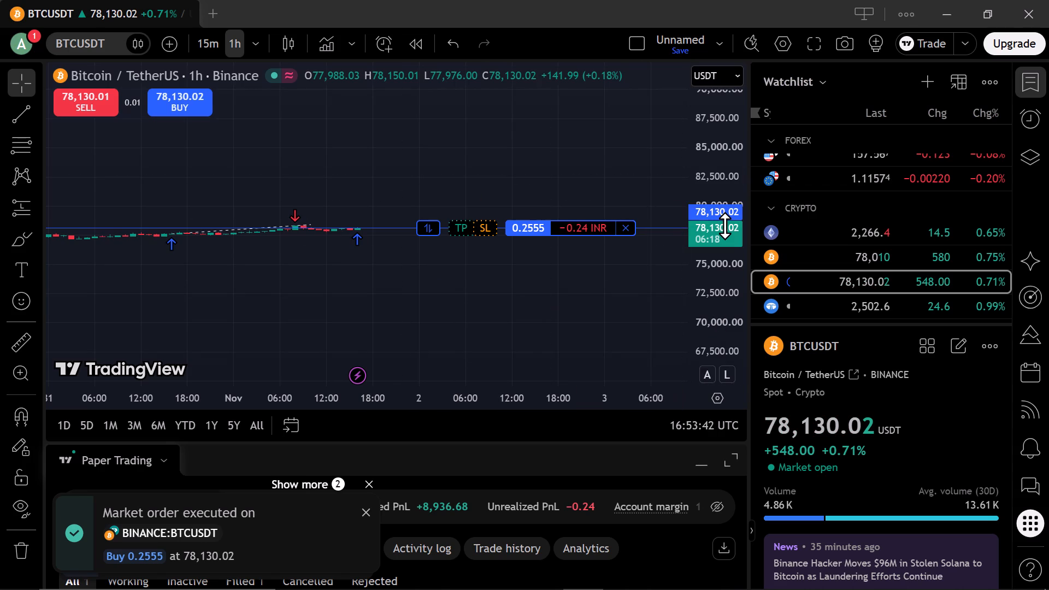
drag(724, 226, 729, 131)
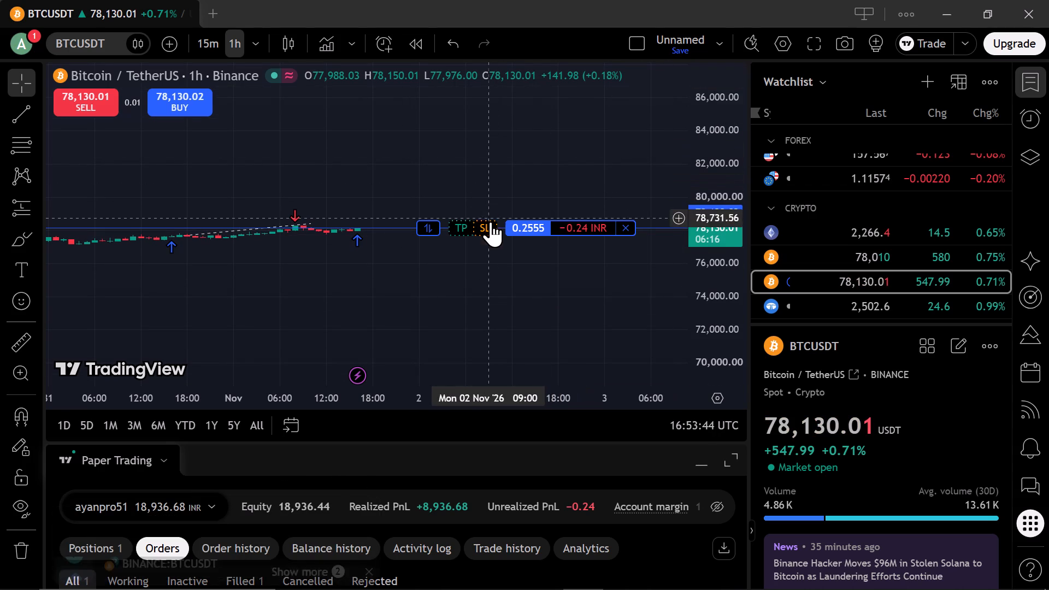
drag(490, 228, 492, 280)
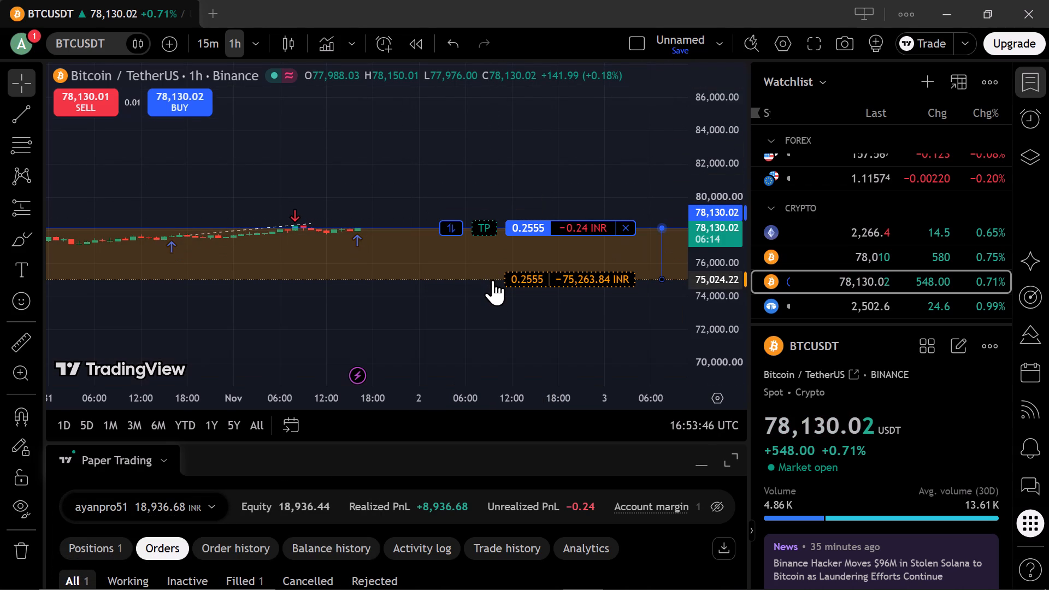
drag(492, 280, 497, 264)
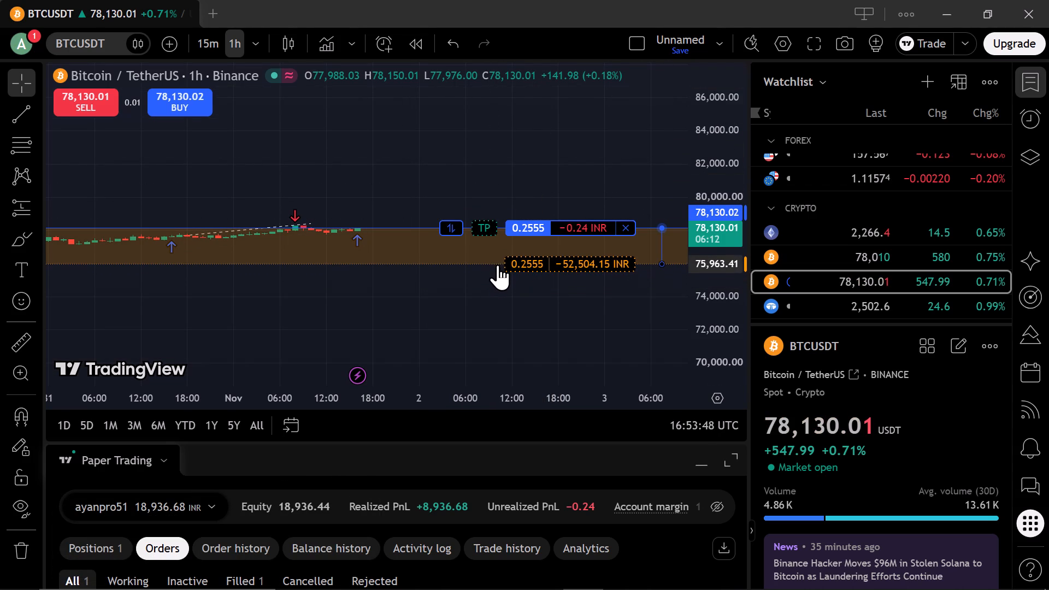
drag(497, 264, 491, 243)
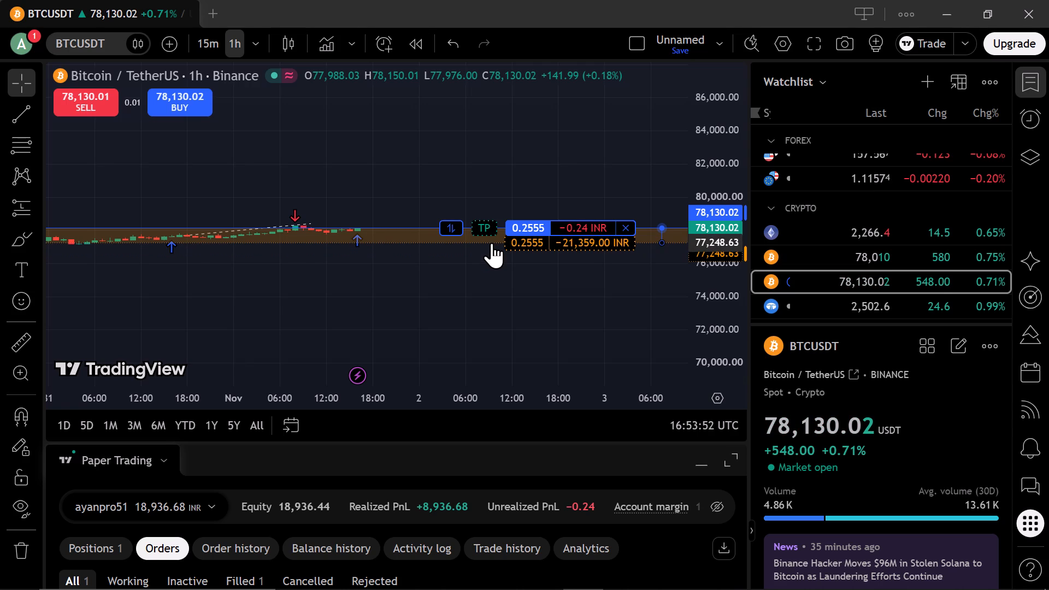
drag(491, 243, 493, 242)
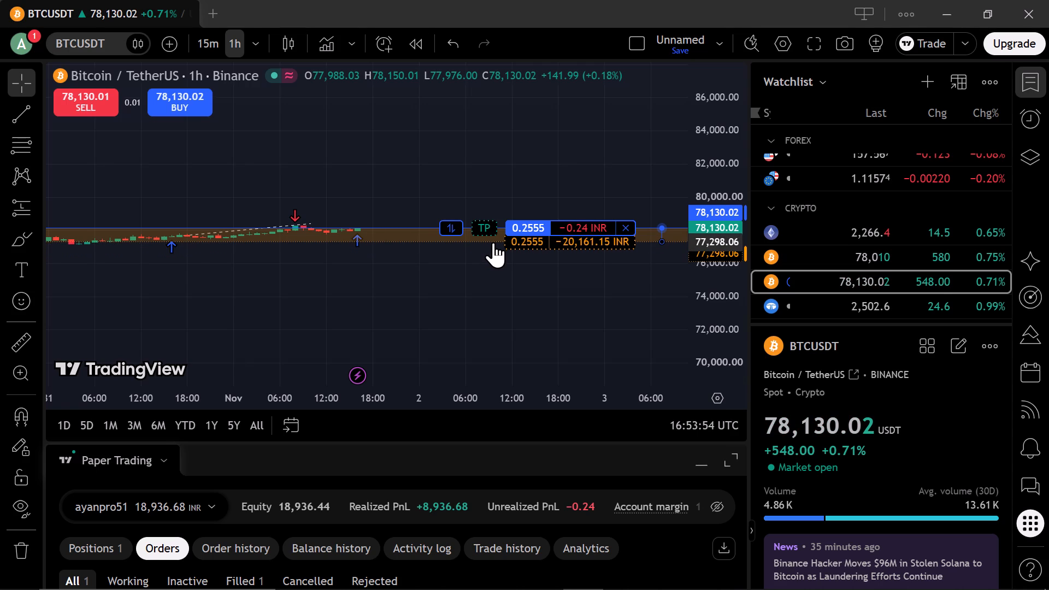
drag(493, 242, 496, 239)
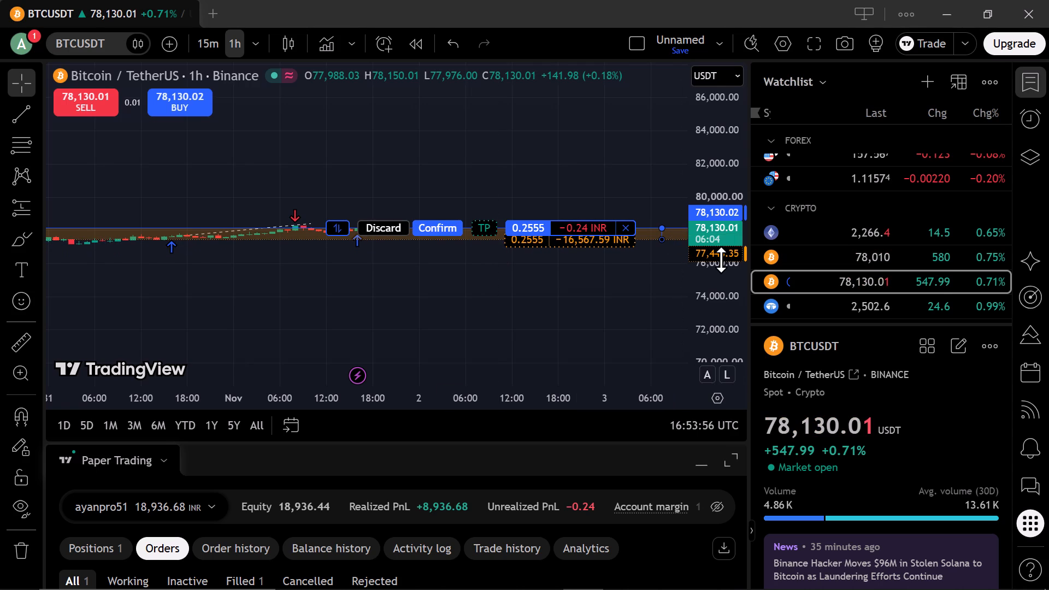
Examine the pending stop-loss level against the lows of the recent hourly BTCUSDT candles at a stretched price scale.
drag(721, 259, 714, 43)
drag(724, 263, 725, 61)
drag(711, 333, 726, 202)
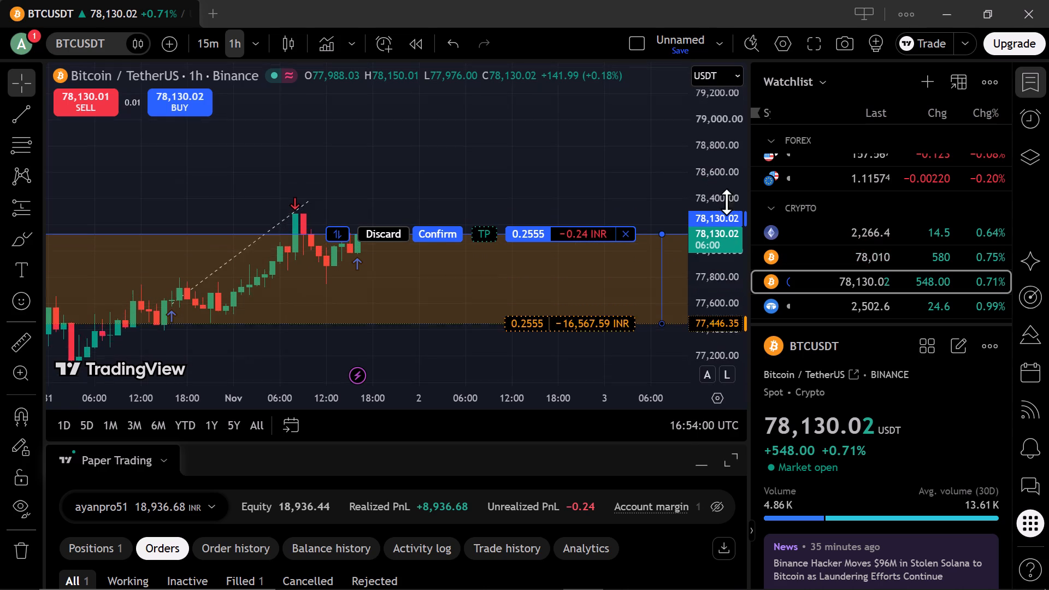
drag(726, 202, 725, 185)
drag(723, 327, 736, 243)
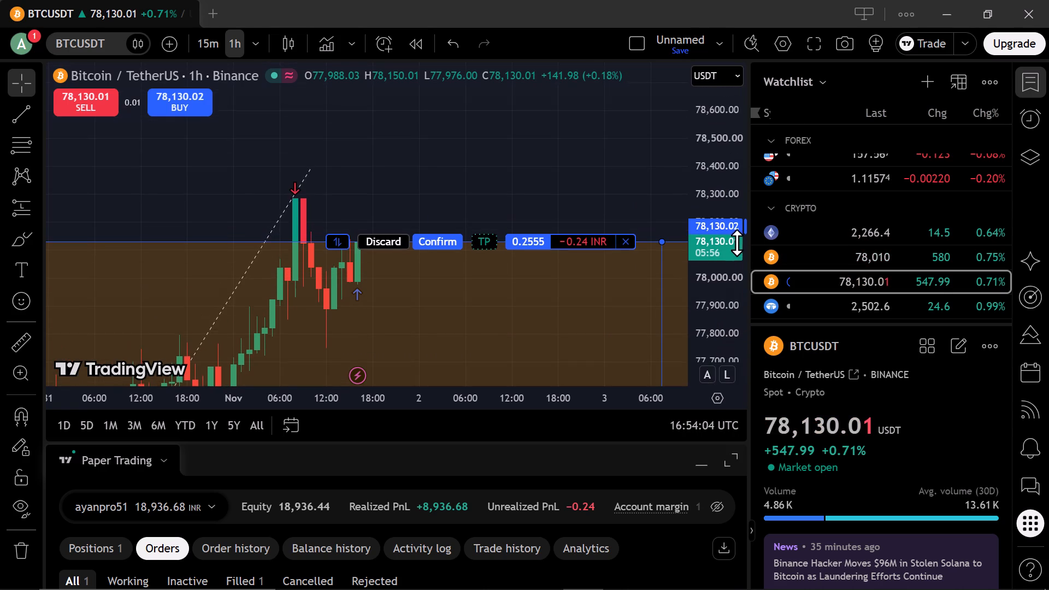
drag(736, 243, 734, 243)
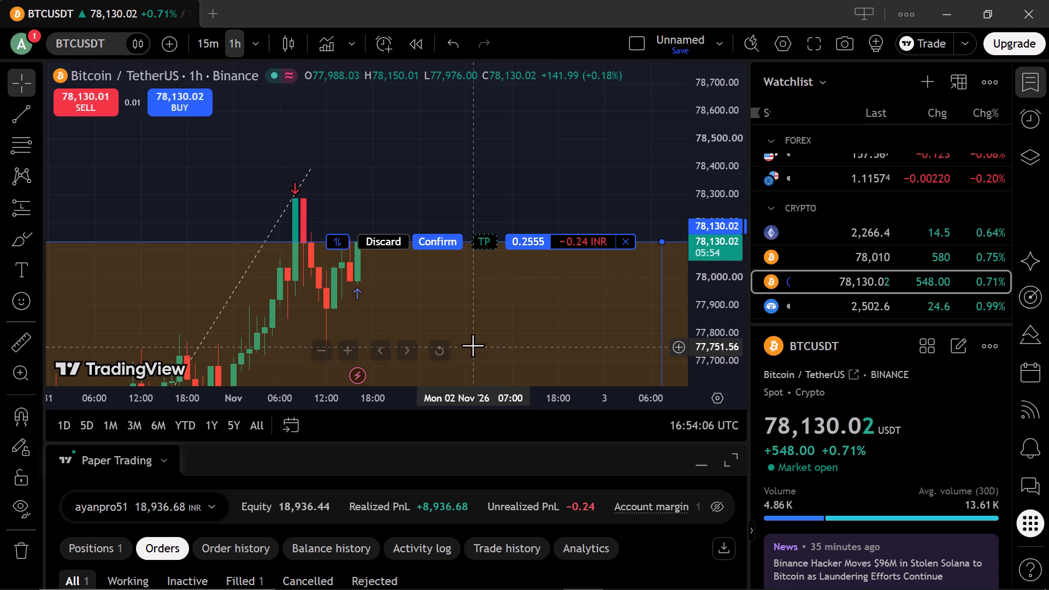
drag(473, 345, 532, 245)
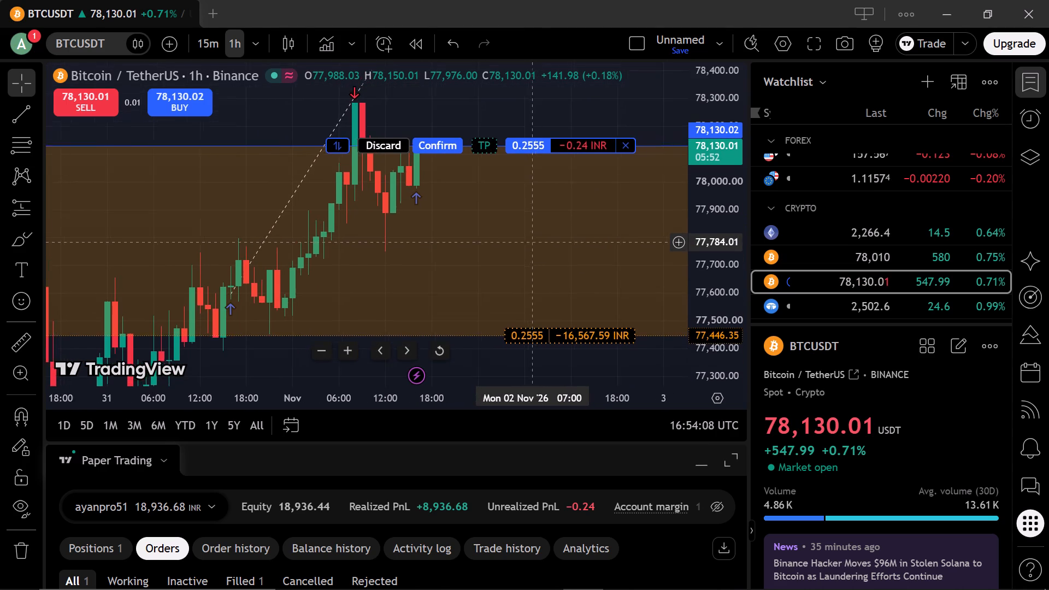
drag(532, 245, 518, 200)
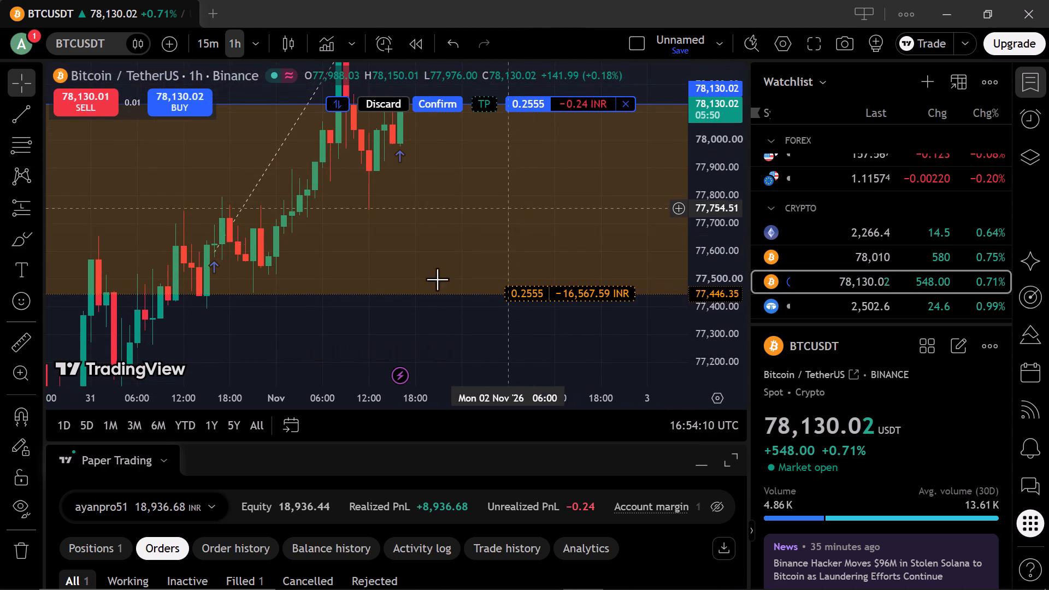
click(414, 297)
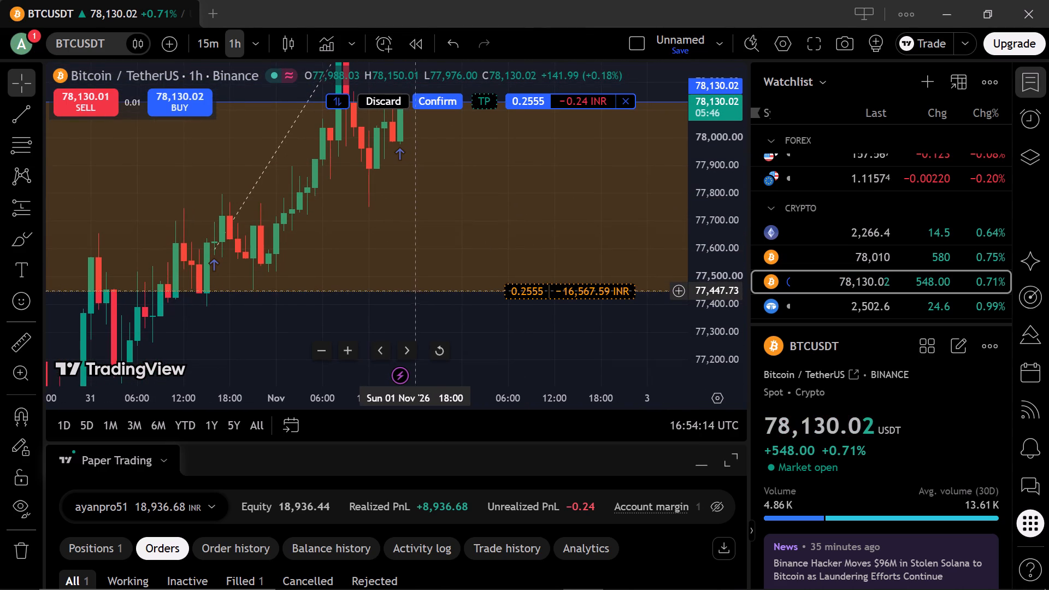
drag(415, 293, 438, 292)
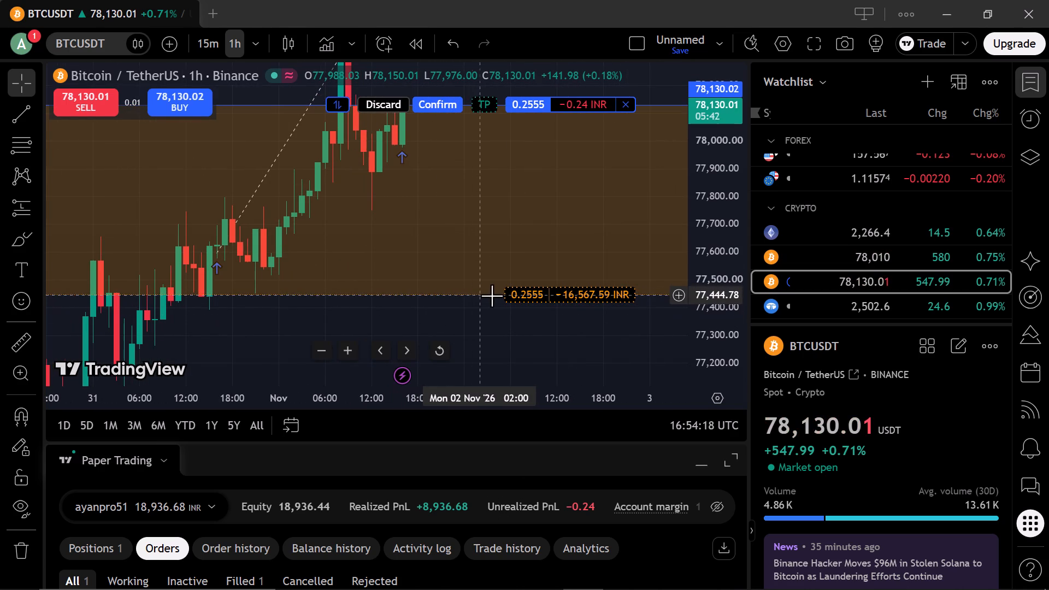
drag(490, 192, 474, 243)
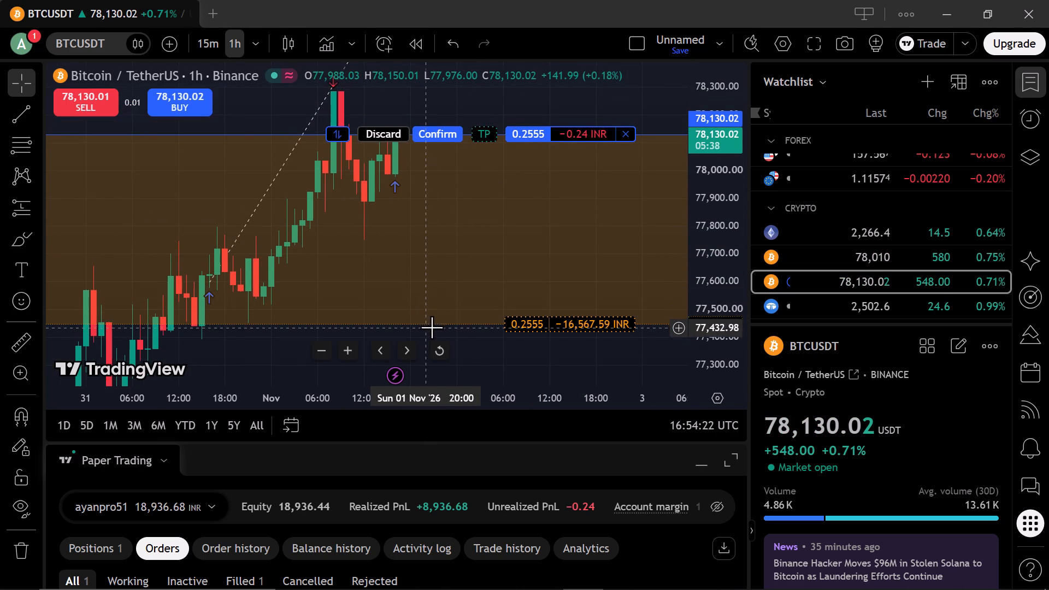
Add a take profit to the BTCUSDT position at about 79,025.37 and submit it together with the pending stop loss.
drag(702, 172, 704, 237)
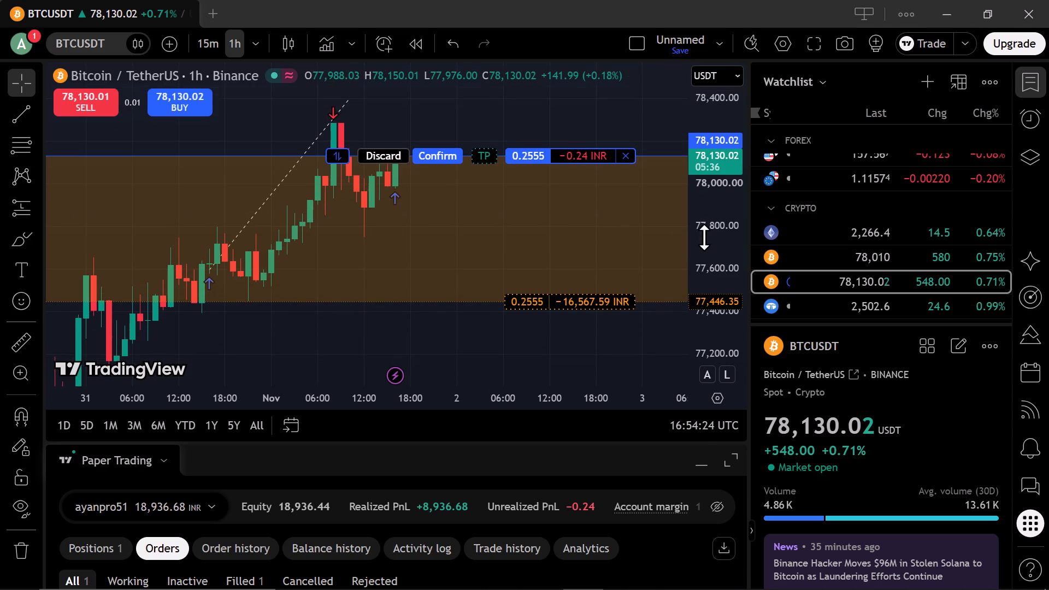
drag(624, 117, 585, 313)
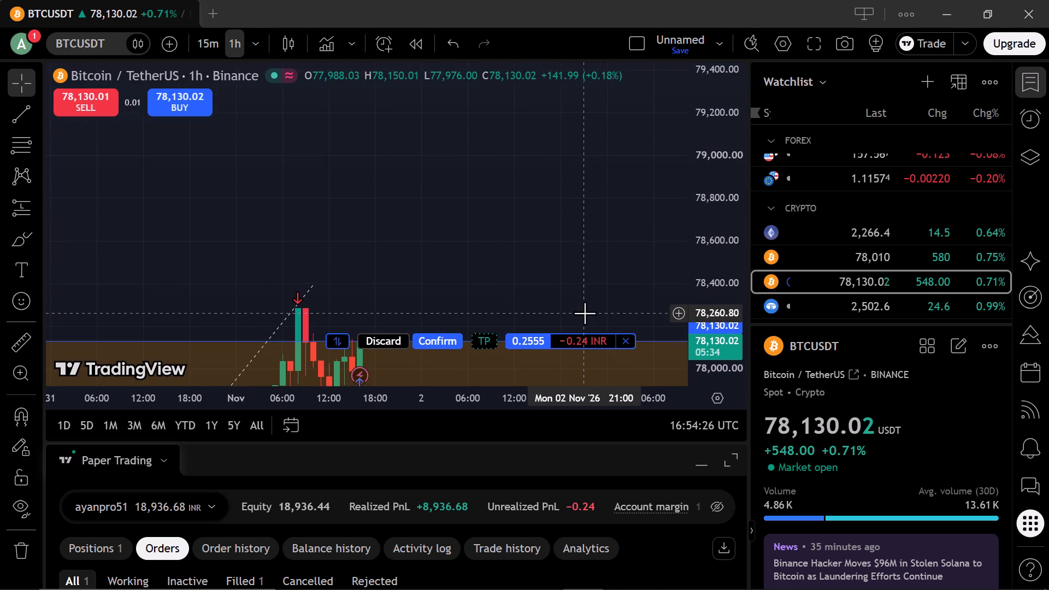
drag(479, 338, 496, 199)
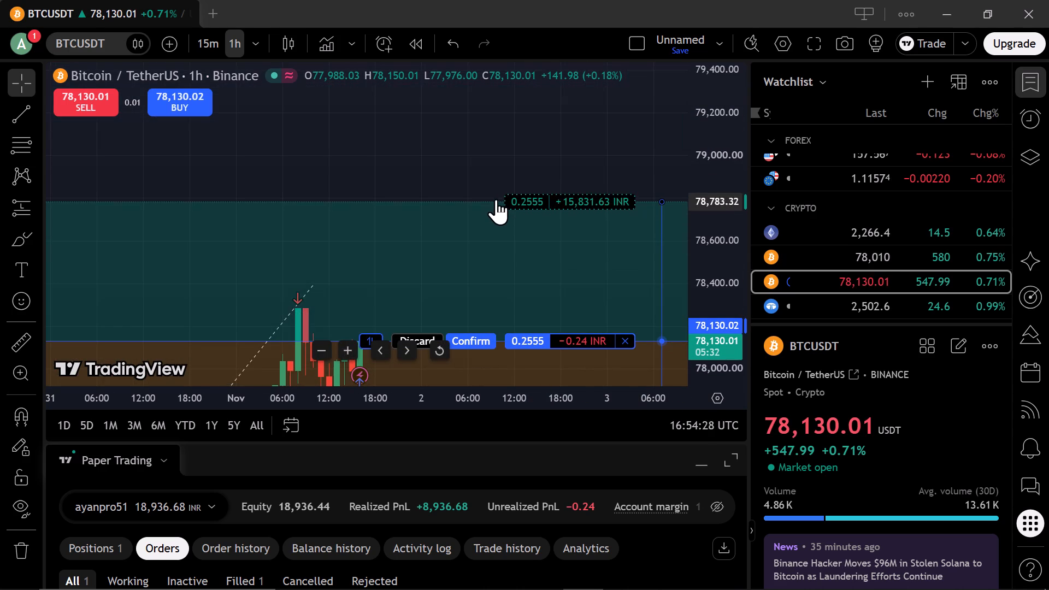
drag(496, 199, 515, 122)
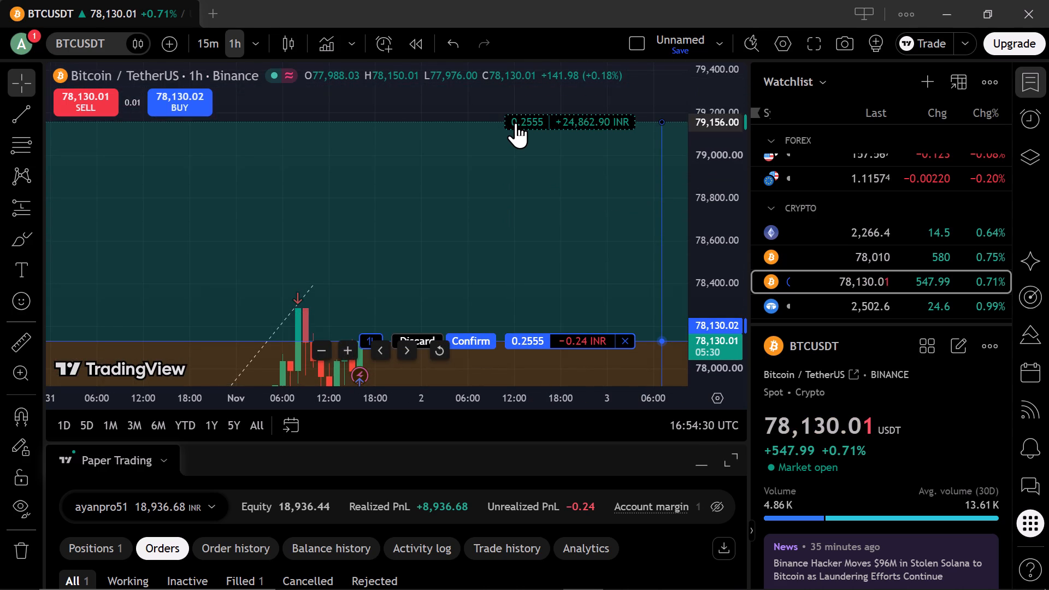
drag(515, 122, 520, 111)
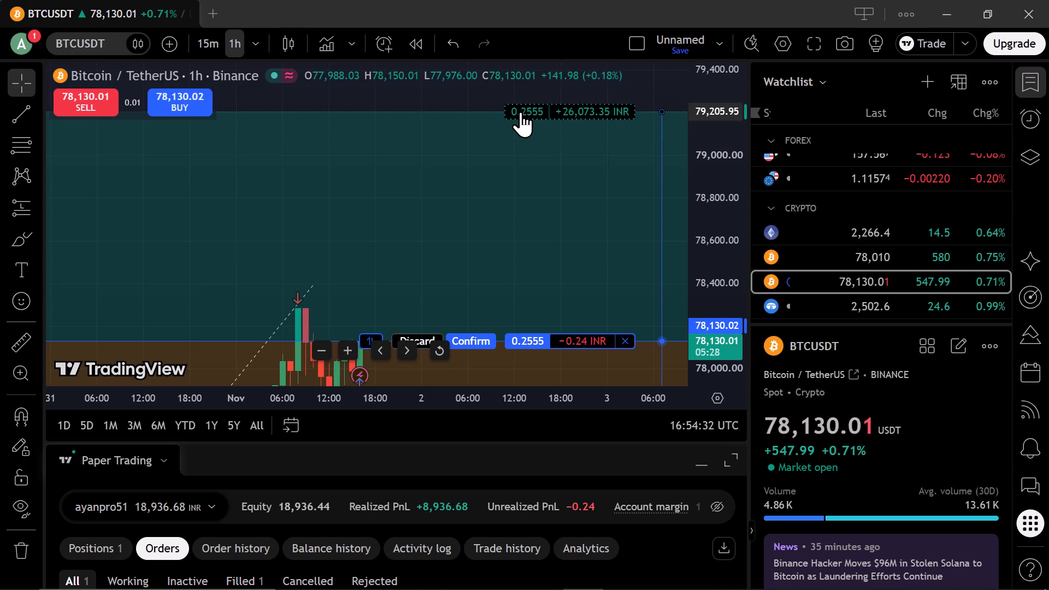
drag(520, 111, 518, 163)
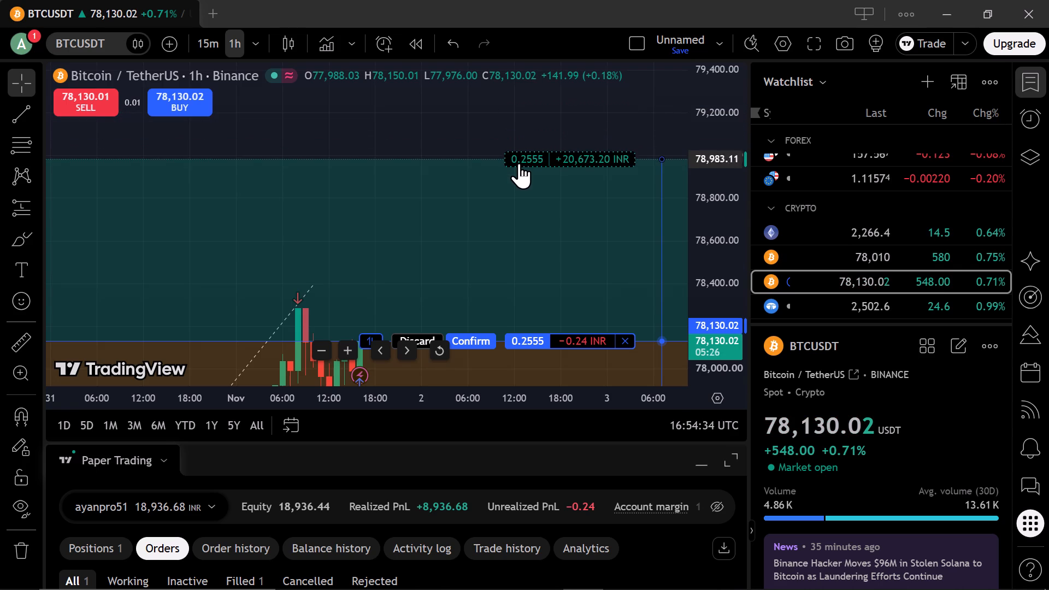
drag(518, 163, 523, 150)
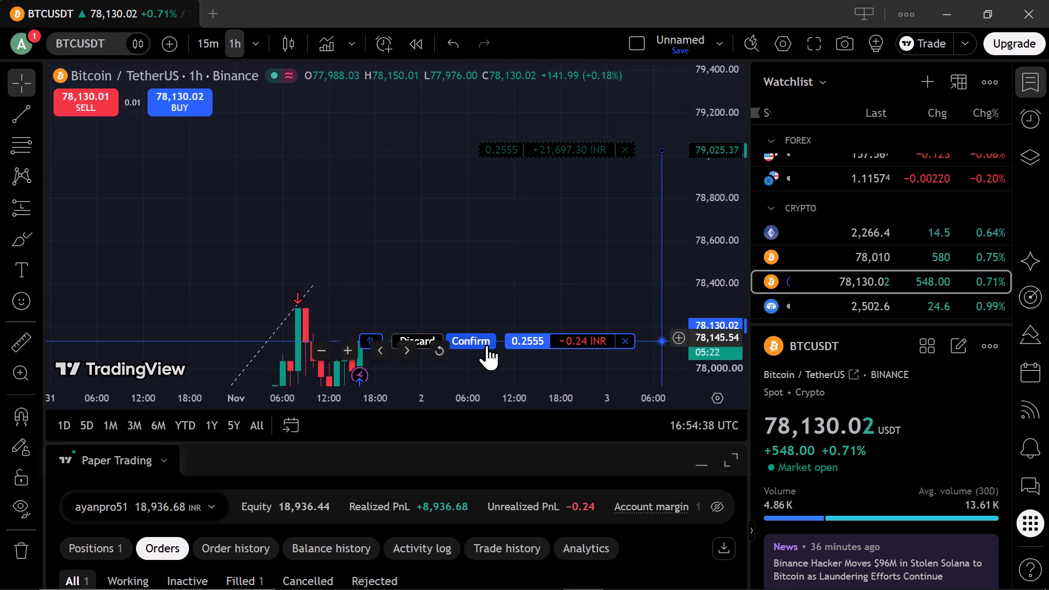
click(486, 345)
Raise the BTCUSDT position's take-profit level to about 80,099.40.
drag(712, 209, 717, 384)
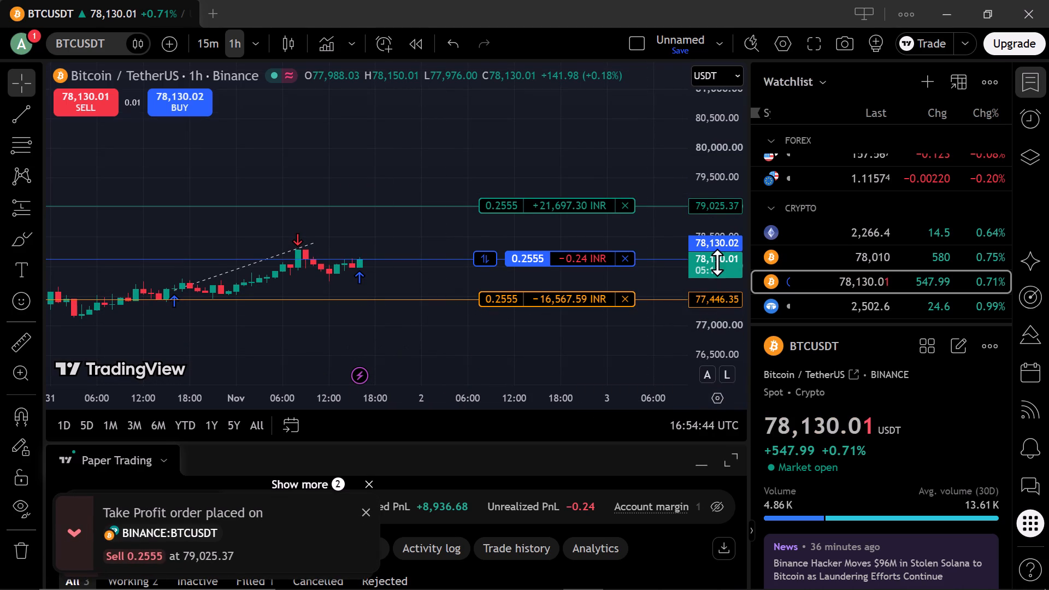
drag(717, 211, 719, 26)
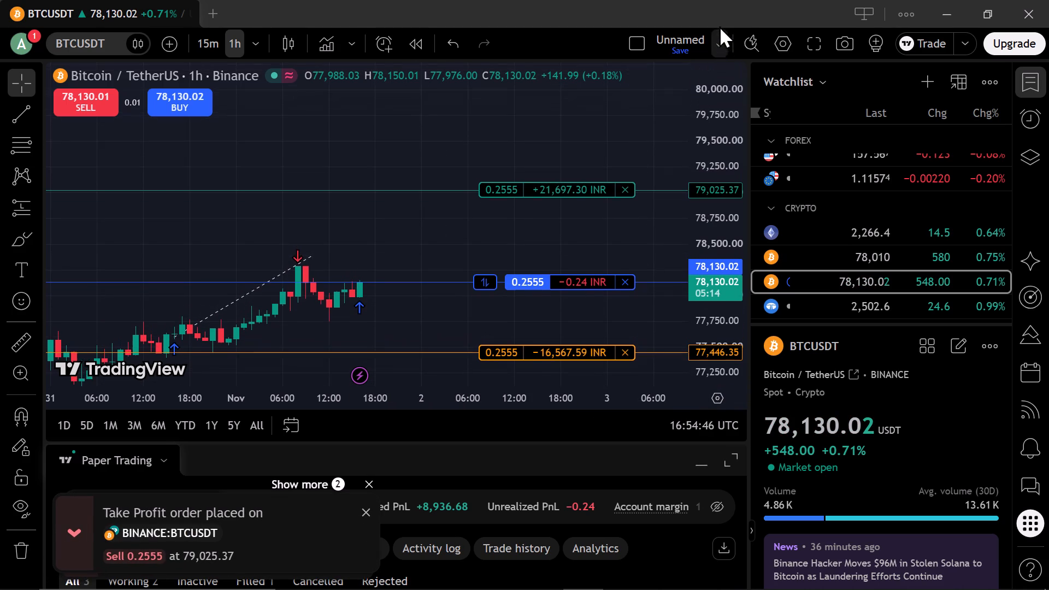
drag(719, 26, 719, 16)
drag(569, 208, 670, 66)
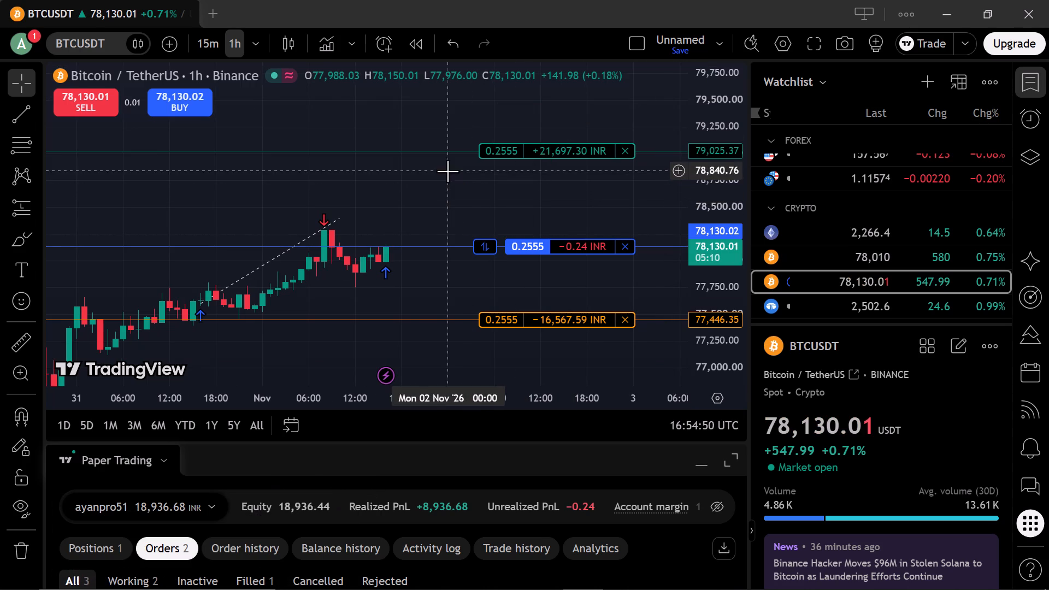
drag(730, 126, 717, 264)
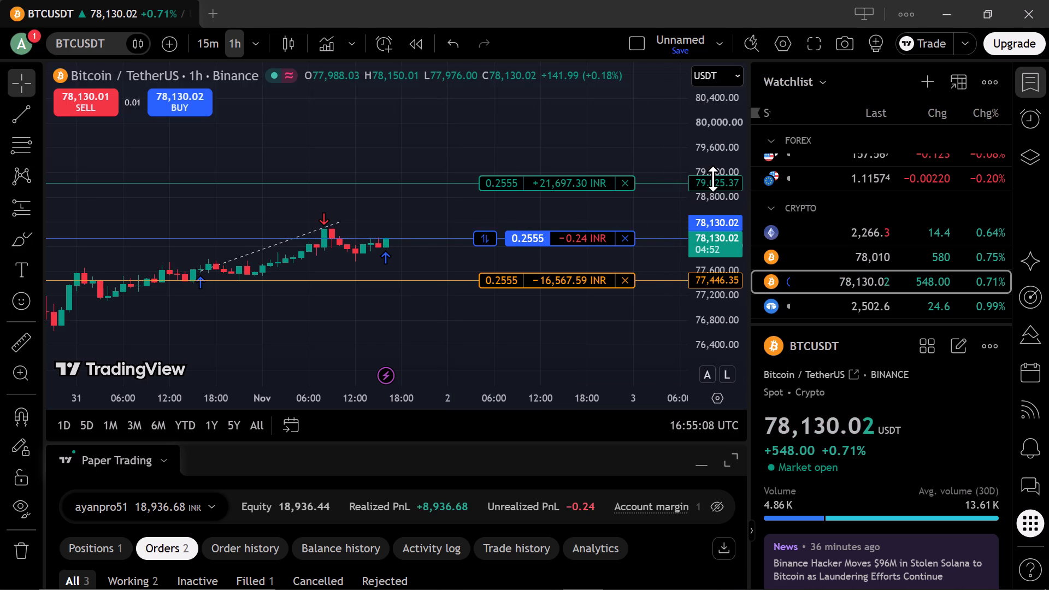
drag(712, 179, 716, 344)
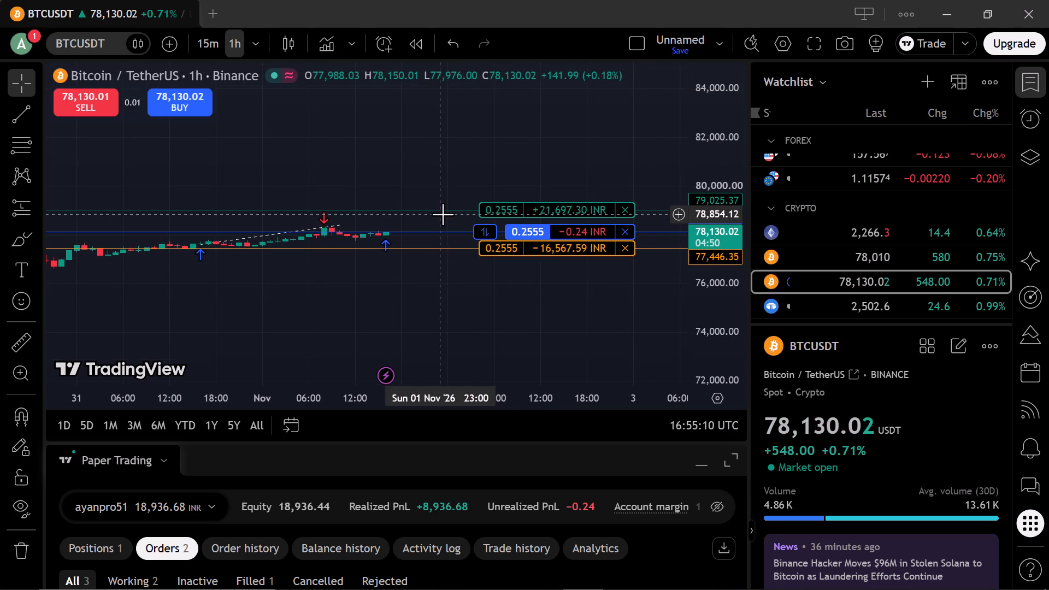
drag(446, 209, 457, 193)
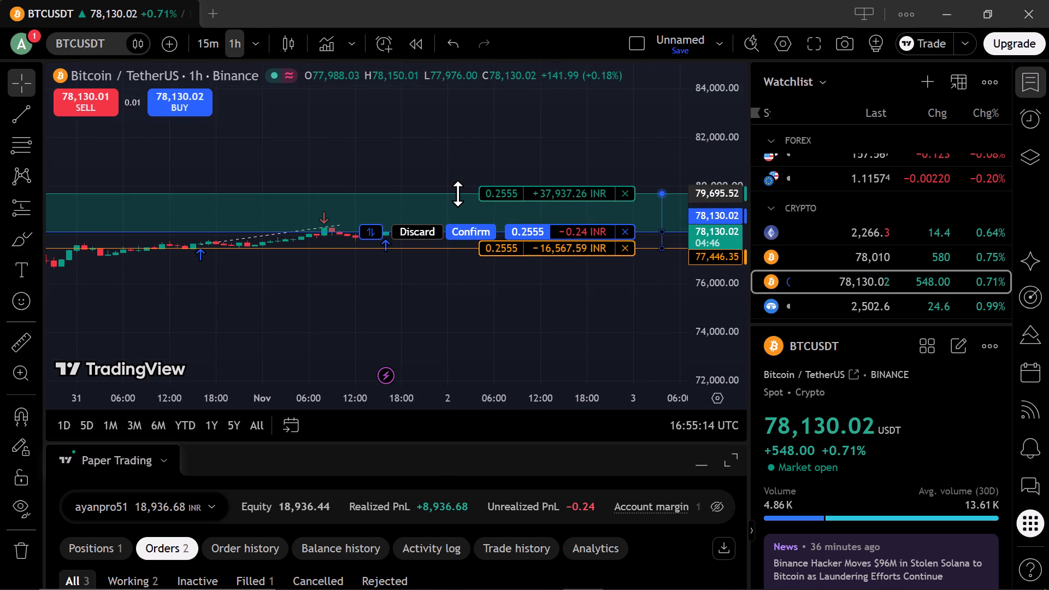
drag(457, 193, 465, 182)
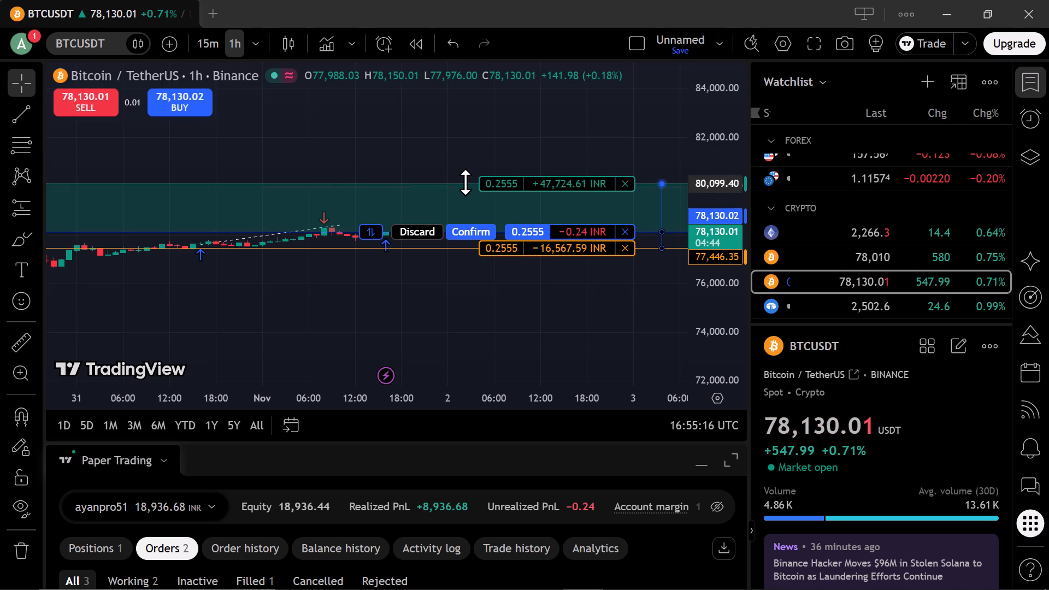
drag(465, 182, 463, 184)
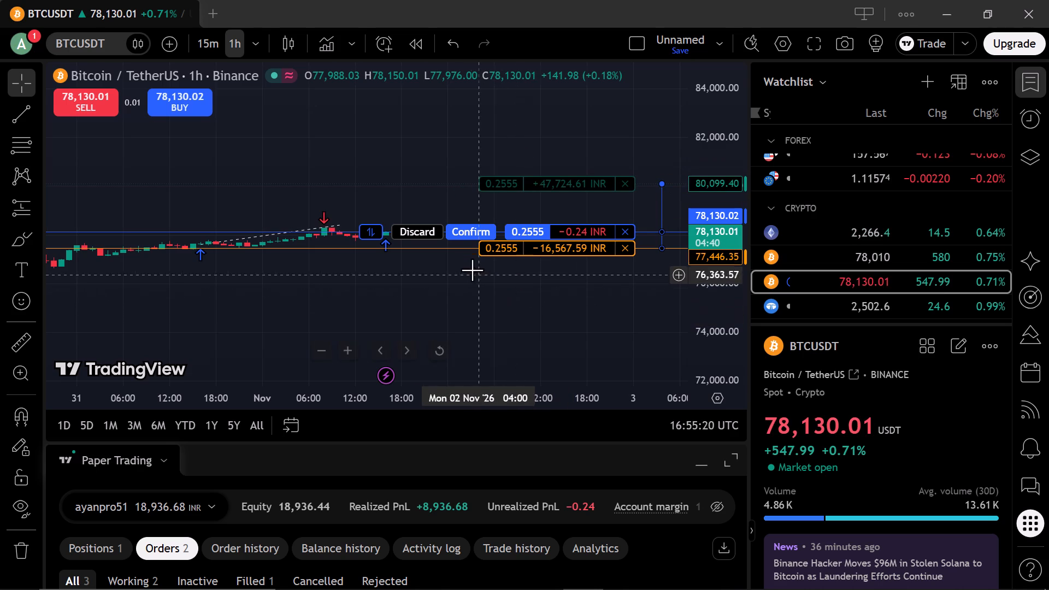
Lower the BTCUSDT position's stop-loss level to about 77,369.04, adjusting it finely against the recent hourly candle lows.
drag(723, 200, 735, 95)
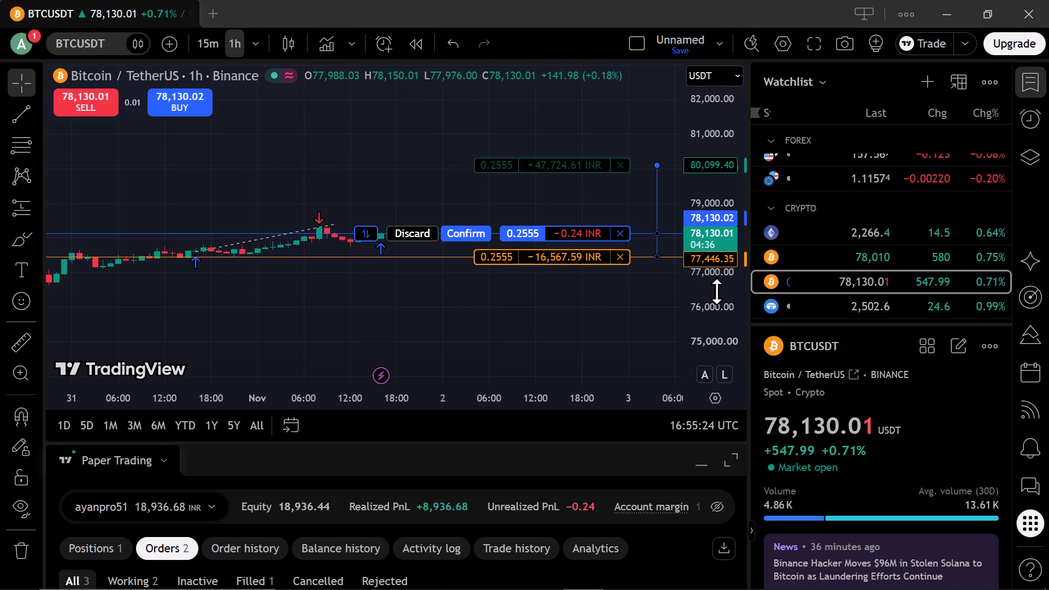
drag(716, 291, 721, 74)
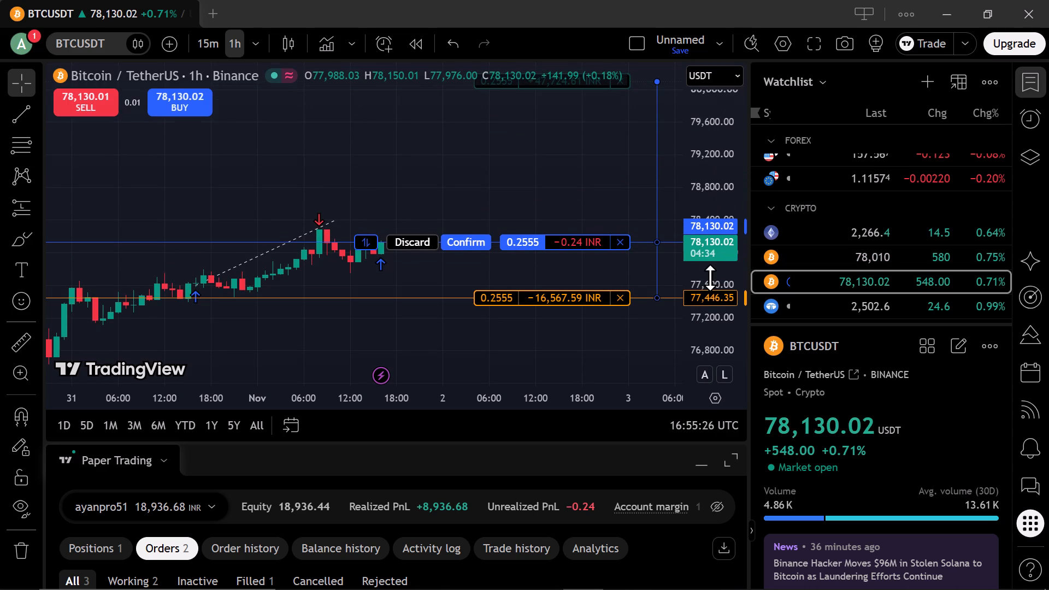
drag(710, 278, 706, 161)
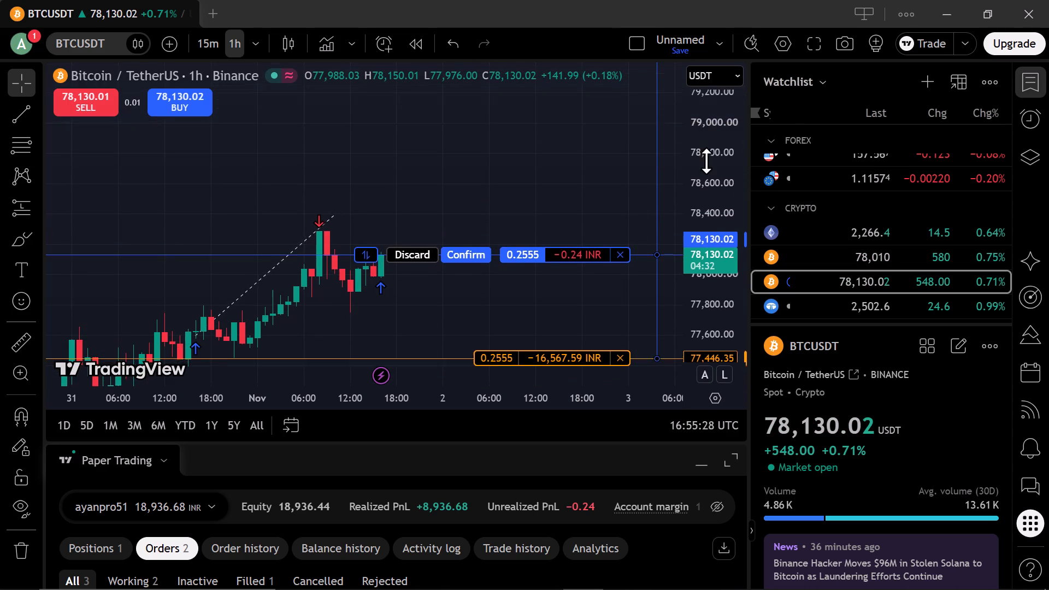
drag(706, 161, 712, 292)
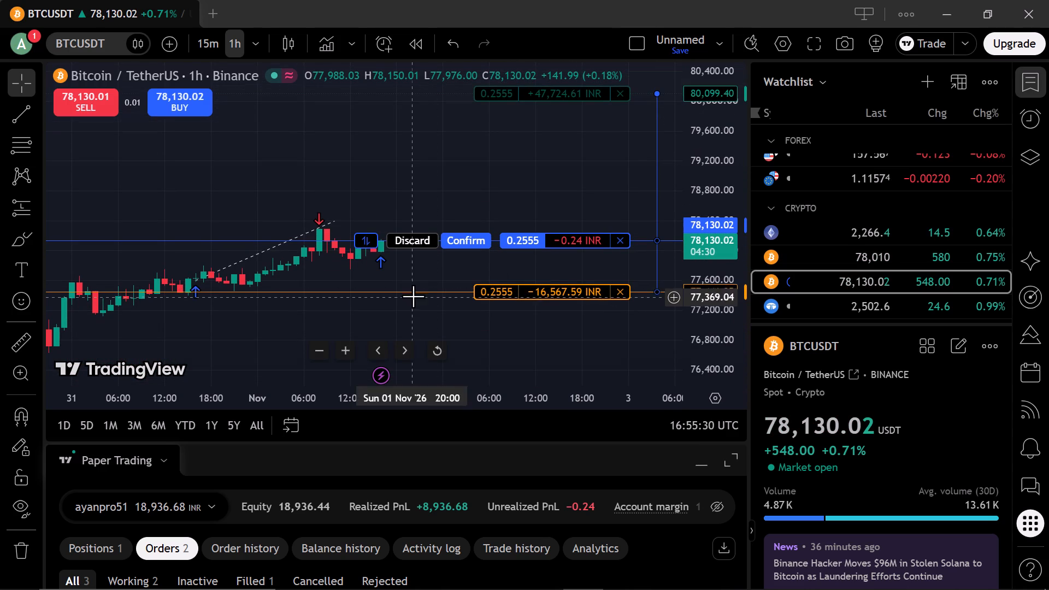
drag(414, 293, 413, 298)
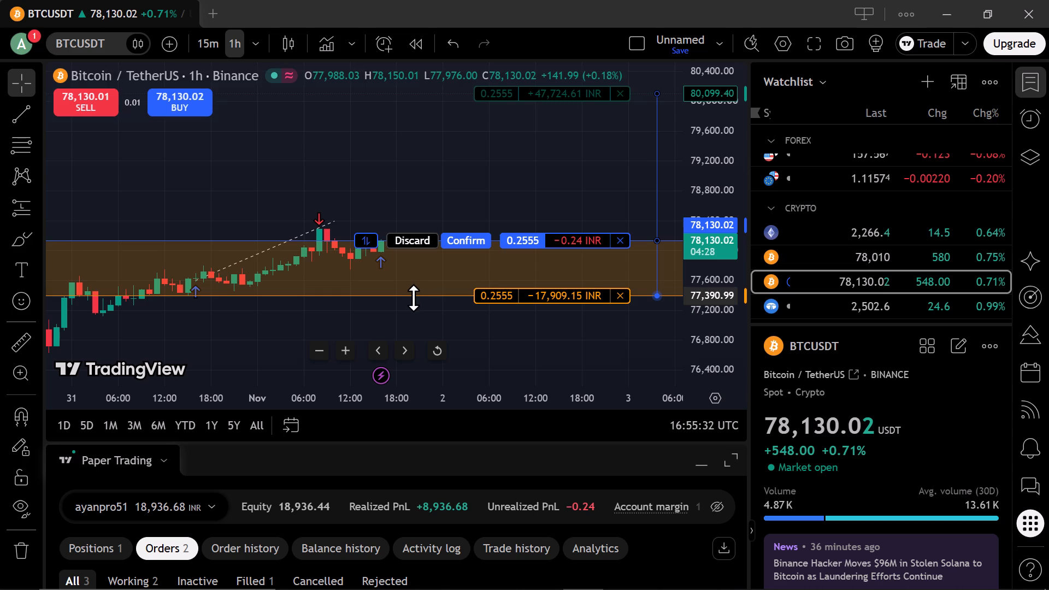
drag(413, 298, 413, 299)
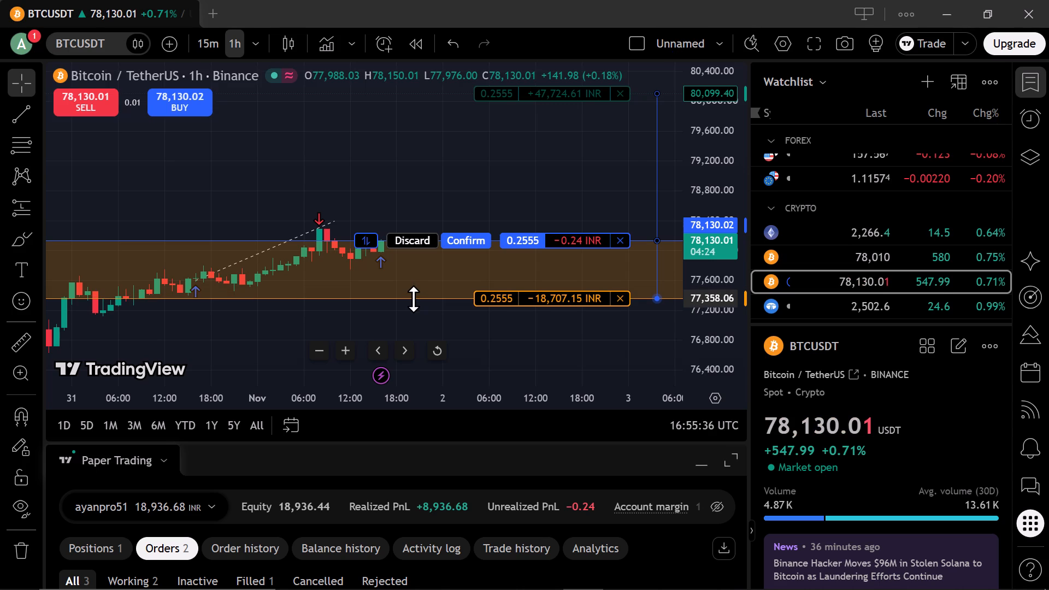
drag(413, 299, 413, 298)
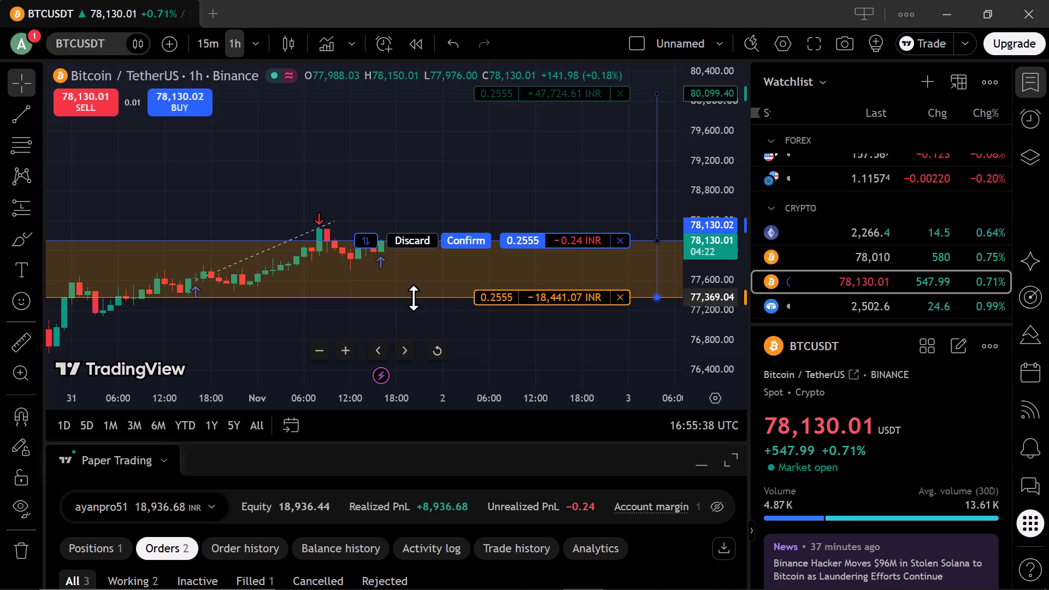
drag(413, 298, 416, 294)
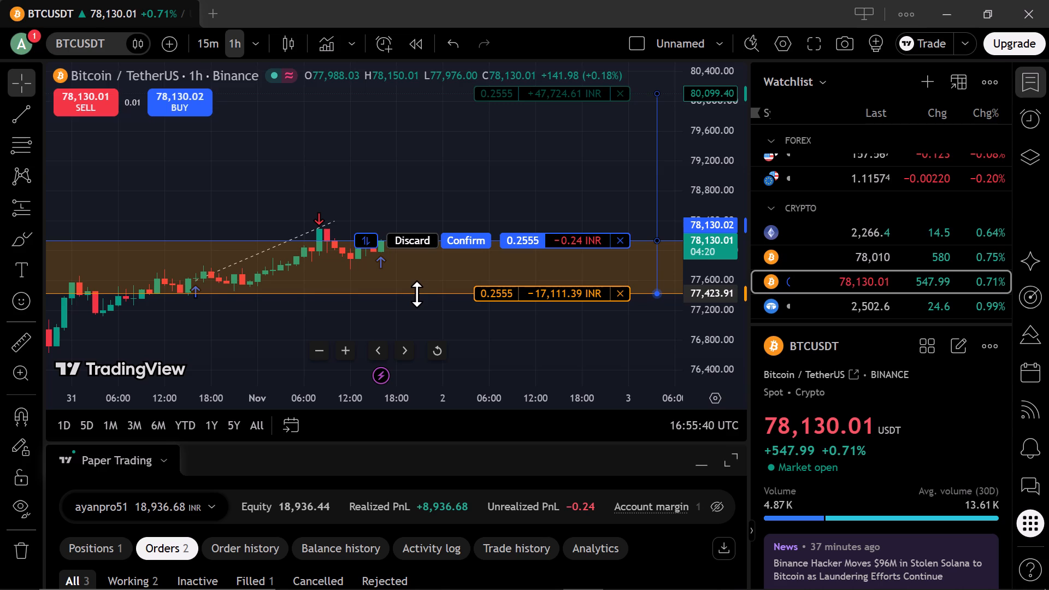
drag(416, 294, 416, 297)
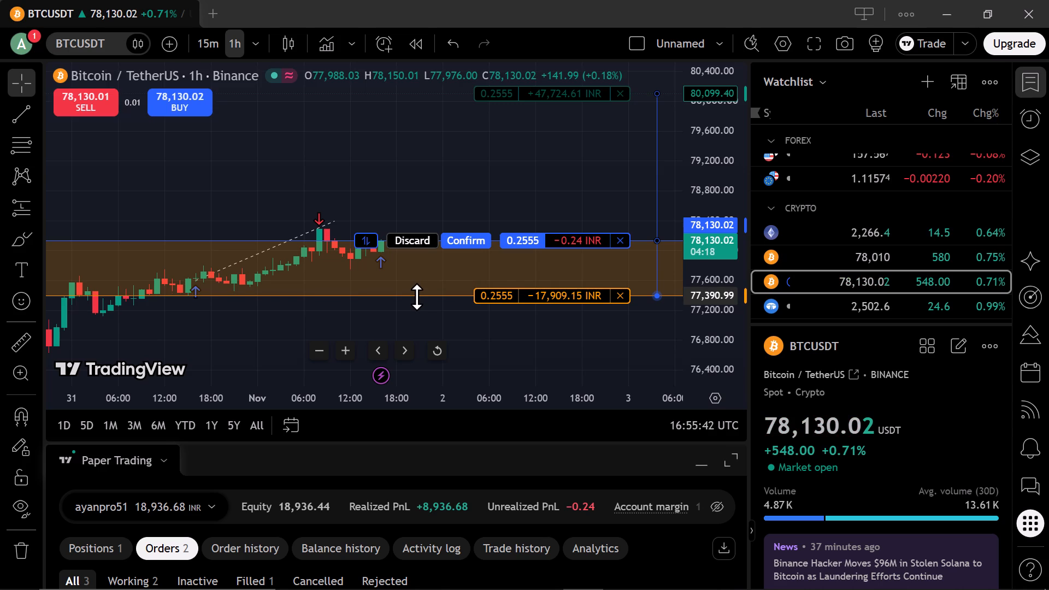
drag(416, 297, 416, 298)
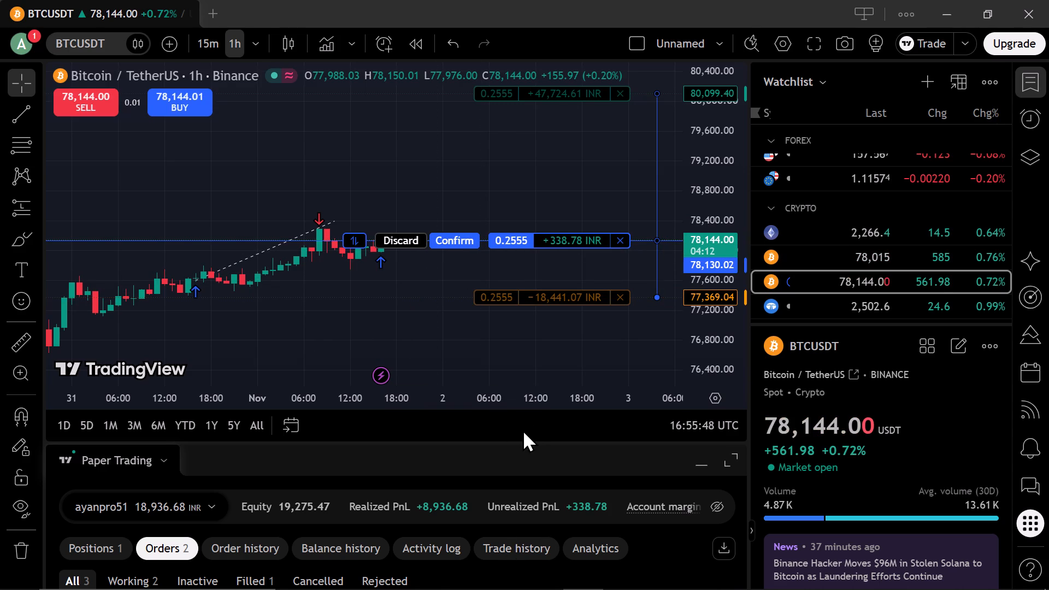
Review the paper trading orders and the open BTCUSDT position's details, including its profit, trade value, leverage and margin.
drag(521, 441, 529, 391)
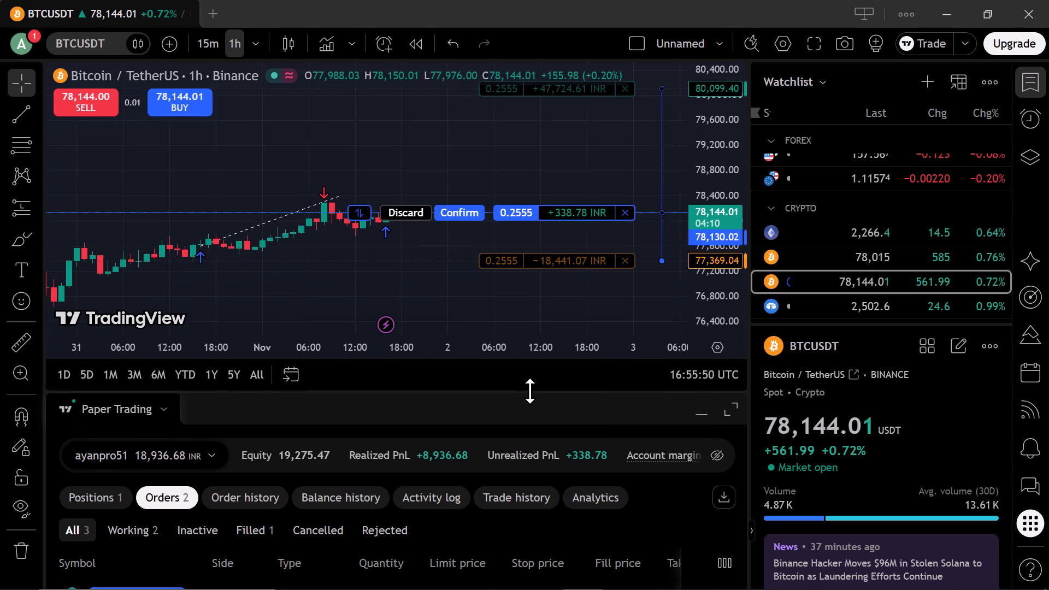
drag(529, 391, 533, 357)
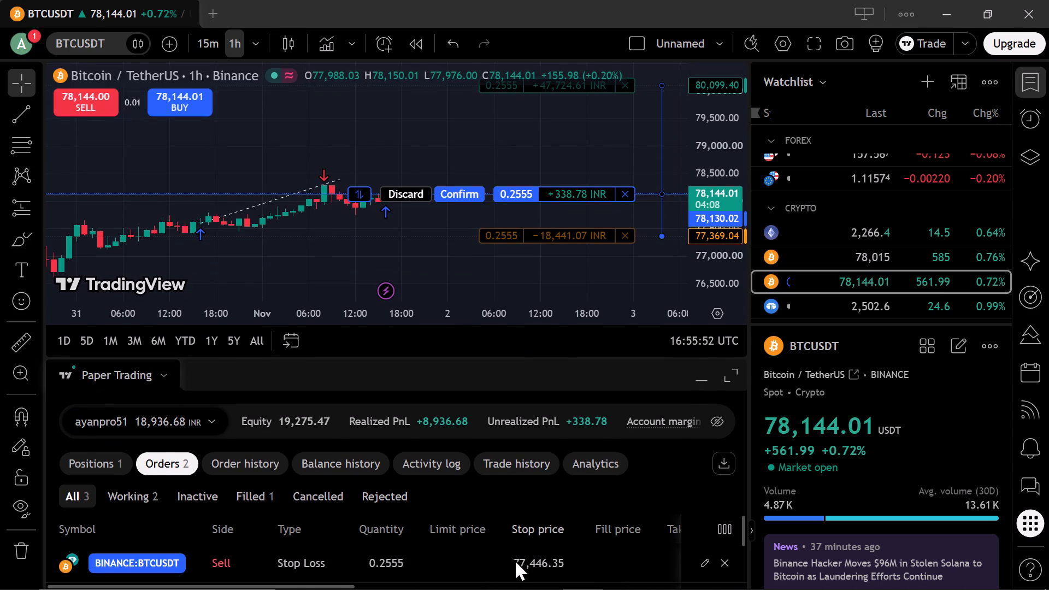
scroll(511, 555, left, 4)
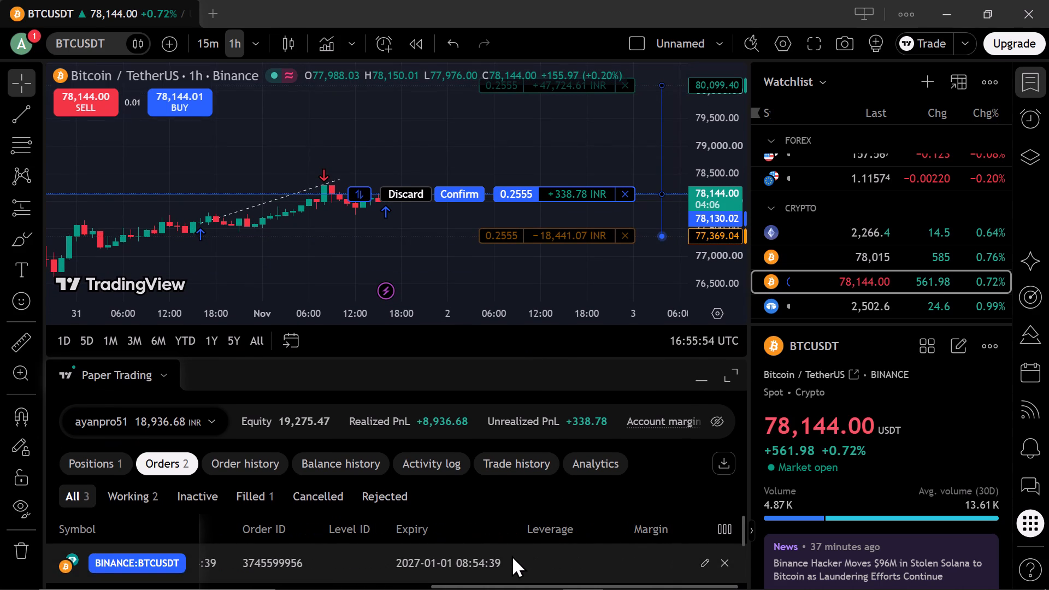
scroll(511, 555, right, 9)
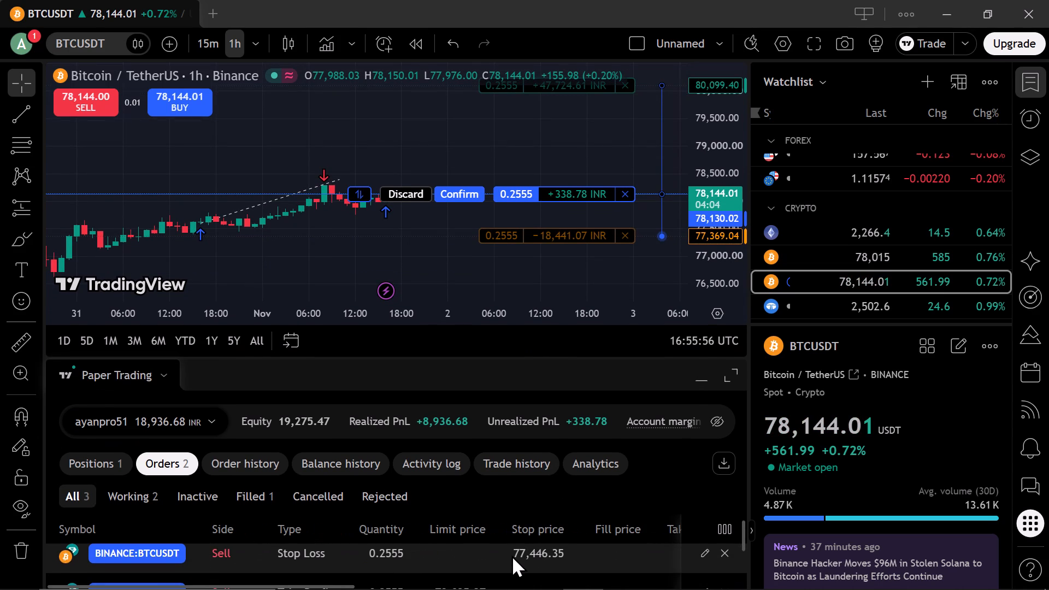
click(96, 468)
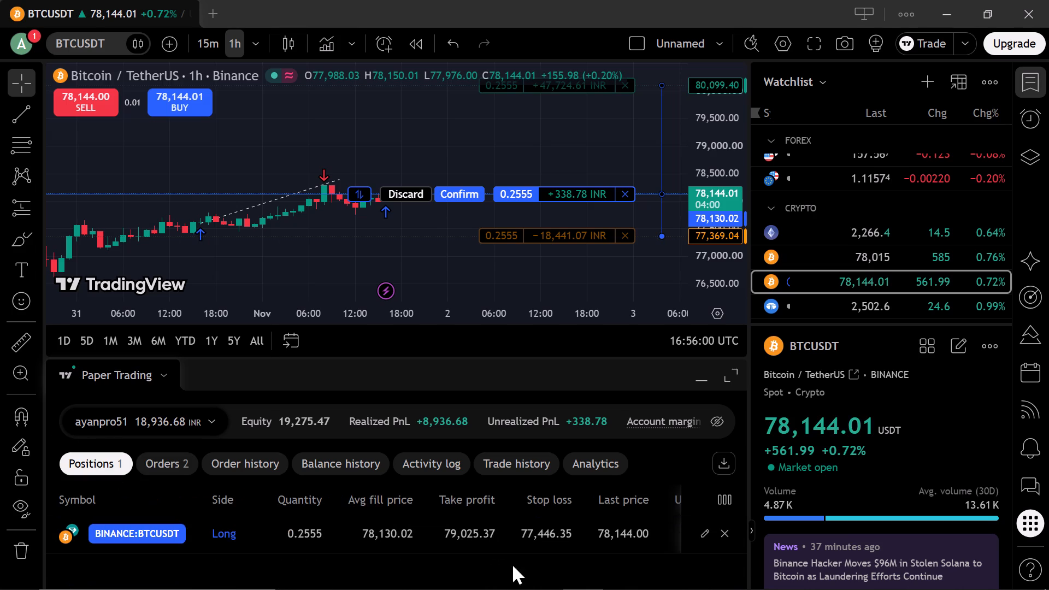
scroll(514, 529, left, 5)
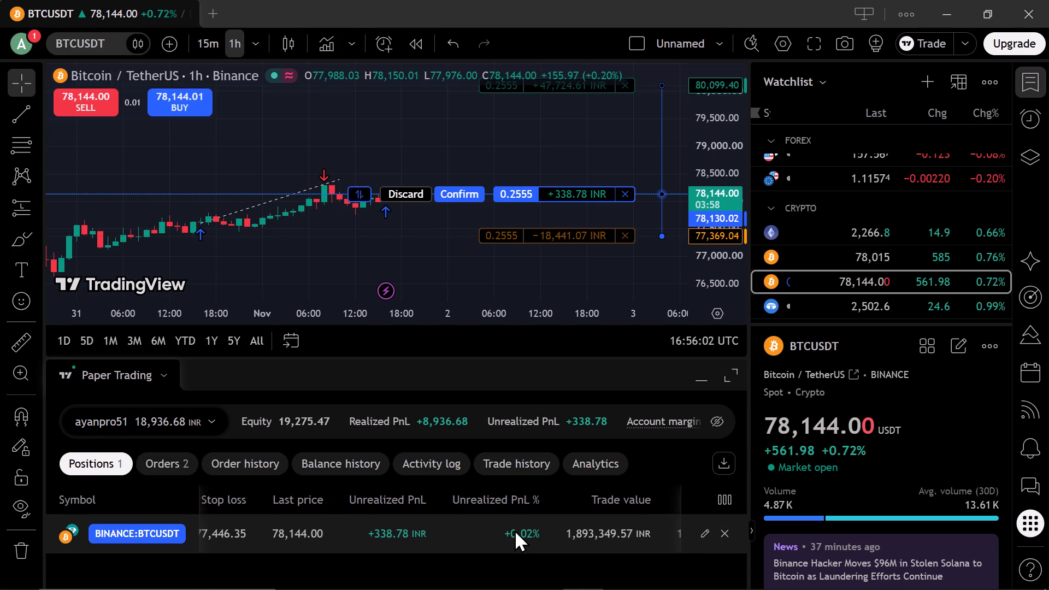
scroll(514, 529, left, 4)
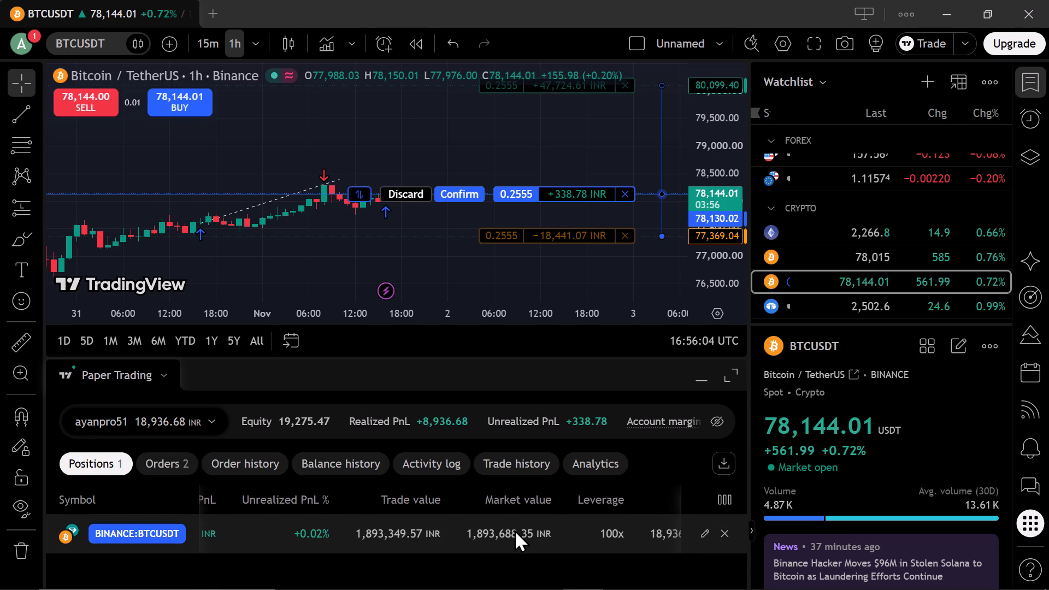
scroll(514, 529, left, 5)
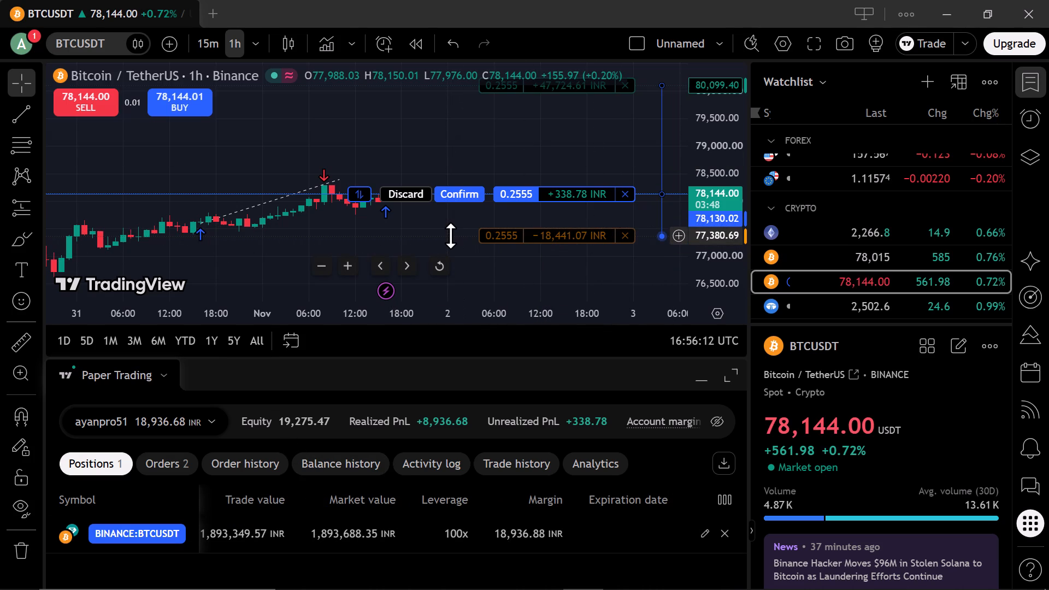
Submit the pending BTCUSDT stop-loss change to 77,369.04 and take-profit change to 80,099.40.
click(467, 192)
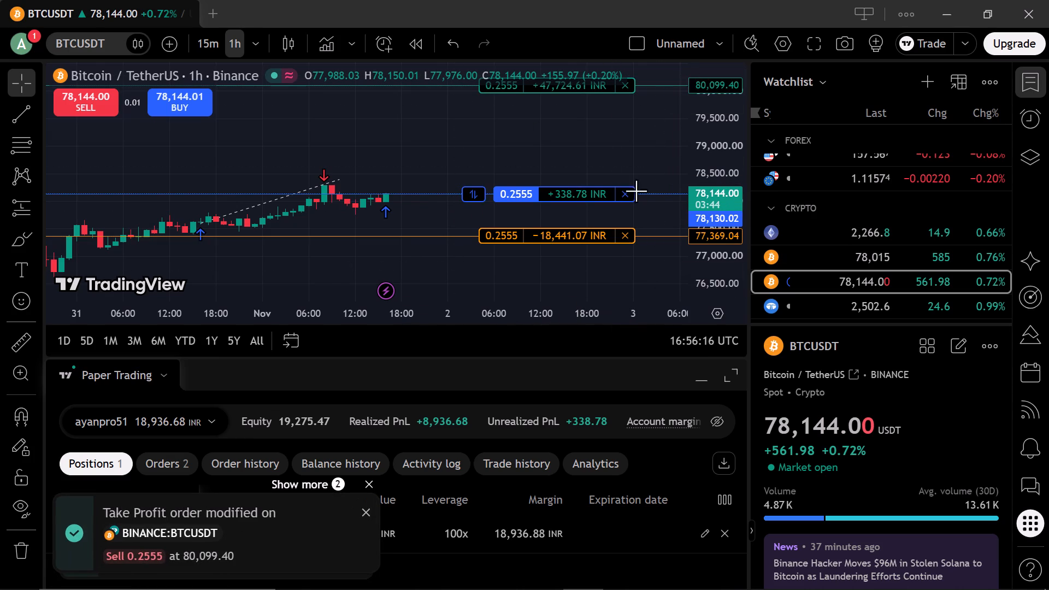
Examine the BTCUSDT chart with its entry, stop-loss and take-profit levels in an enlarged view without panels.
click(822, 40)
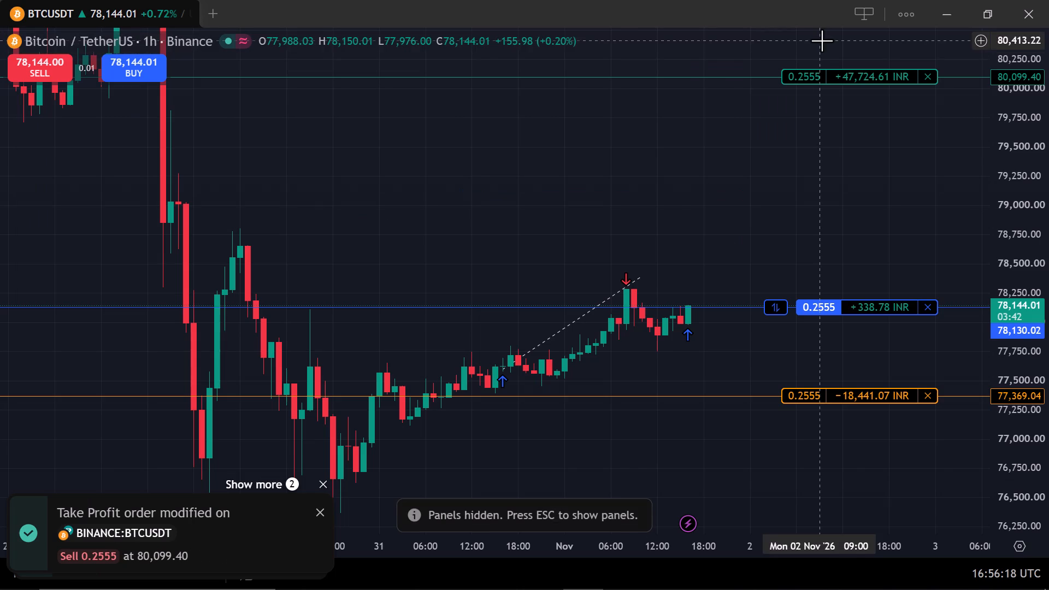
drag(751, 243, 441, 226)
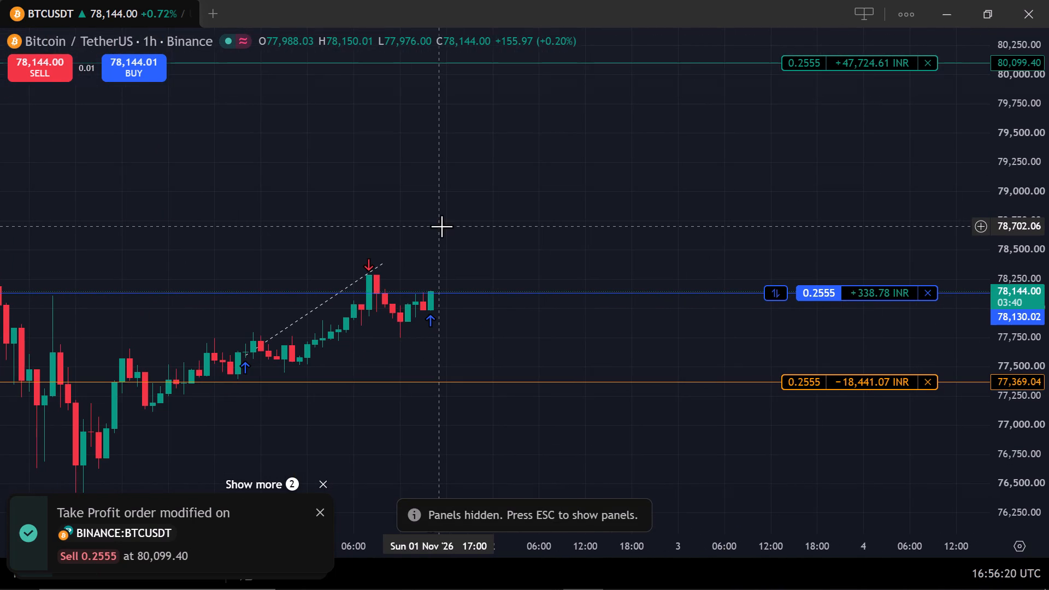
drag(437, 247, 438, 113)
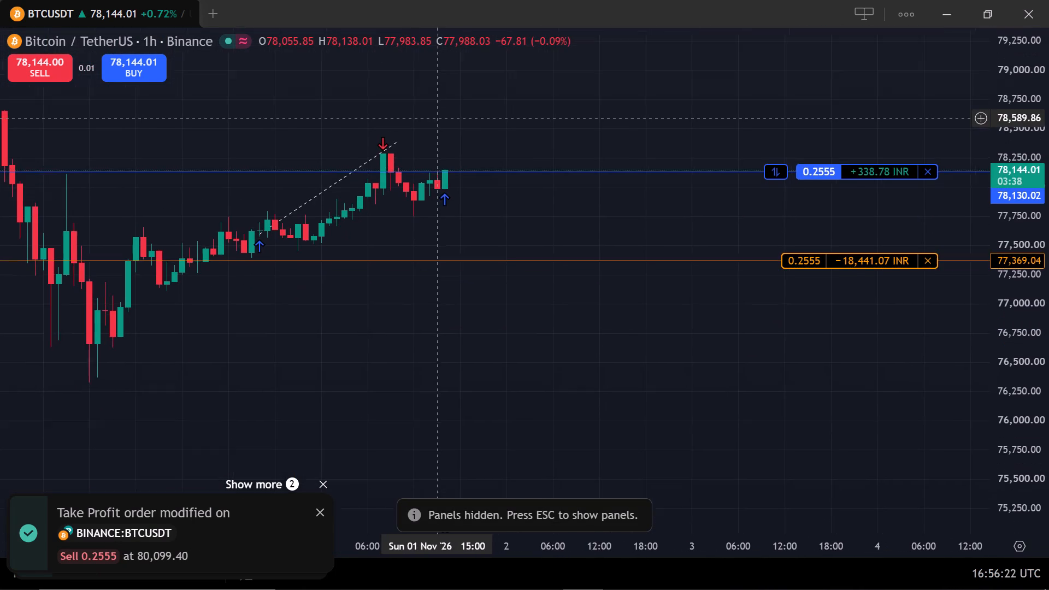
drag(438, 113, 433, 165)
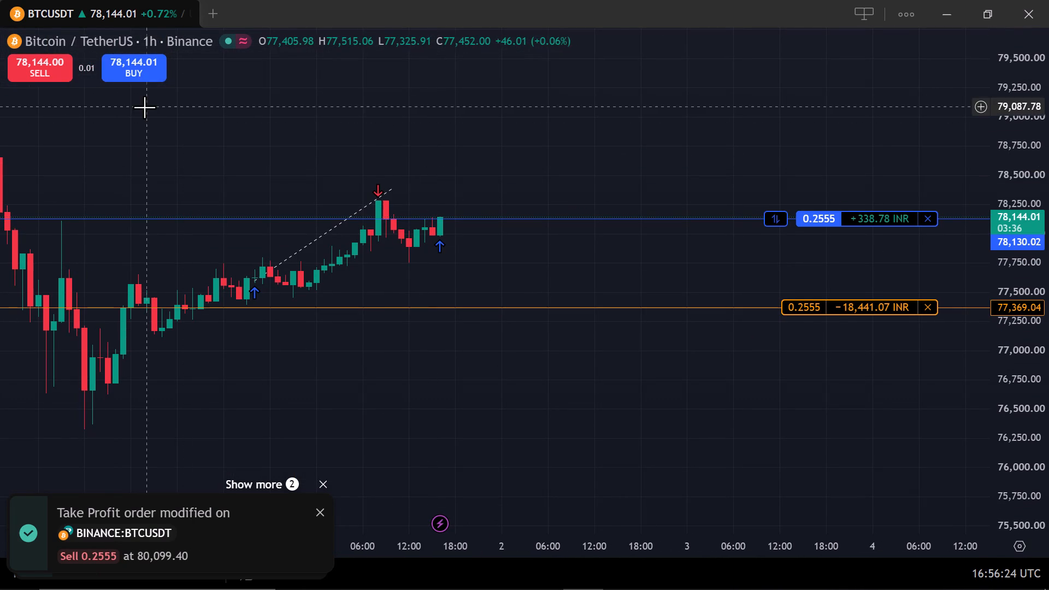
key(Escape)
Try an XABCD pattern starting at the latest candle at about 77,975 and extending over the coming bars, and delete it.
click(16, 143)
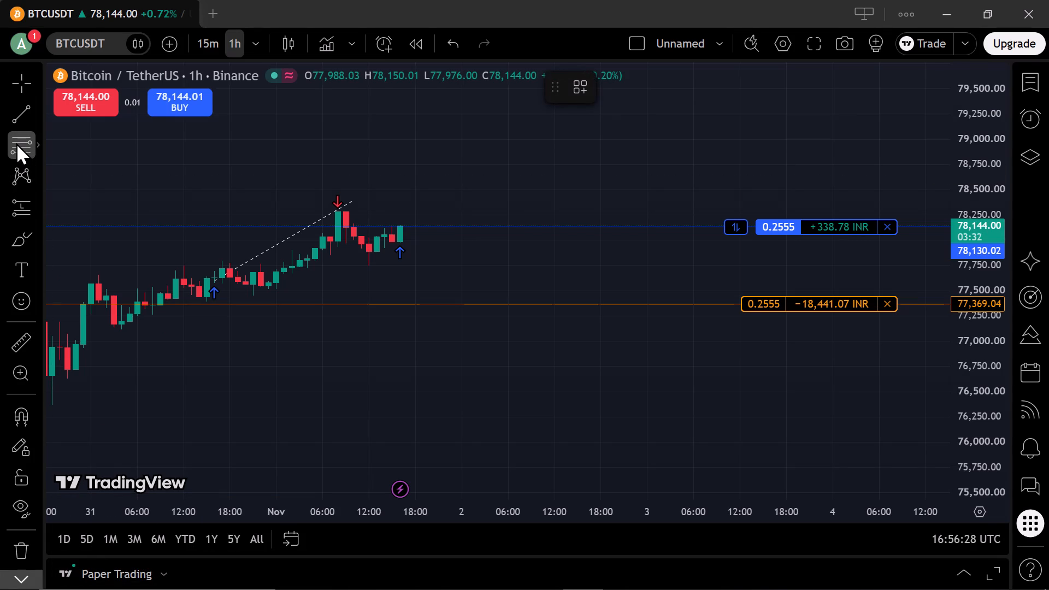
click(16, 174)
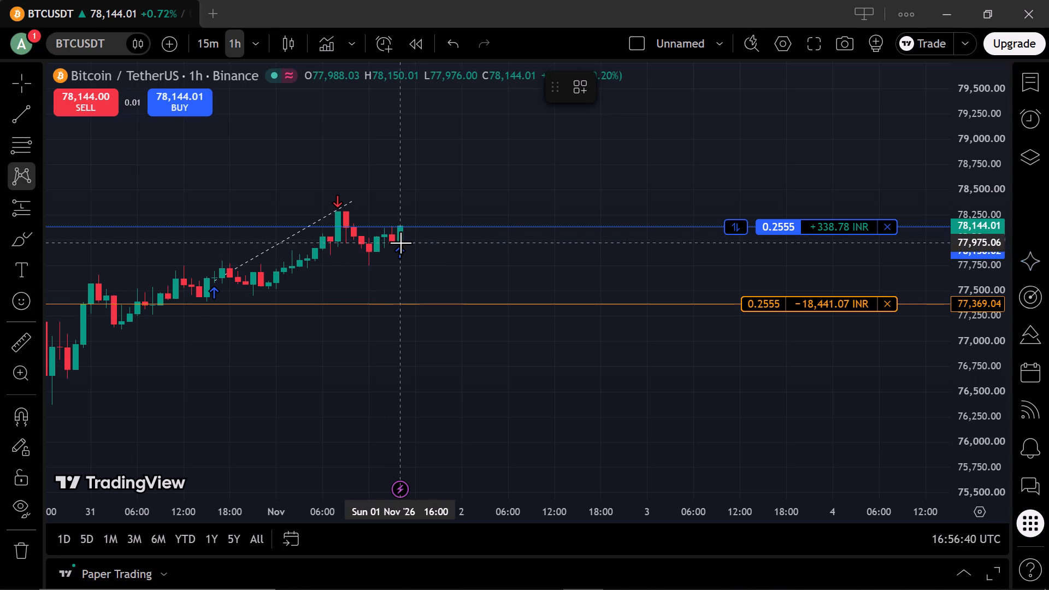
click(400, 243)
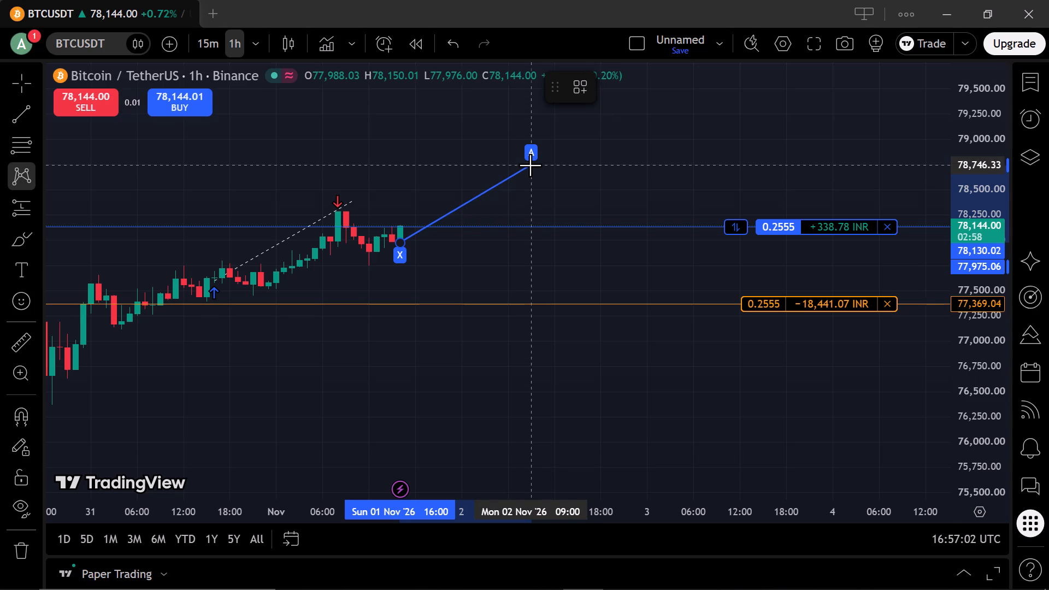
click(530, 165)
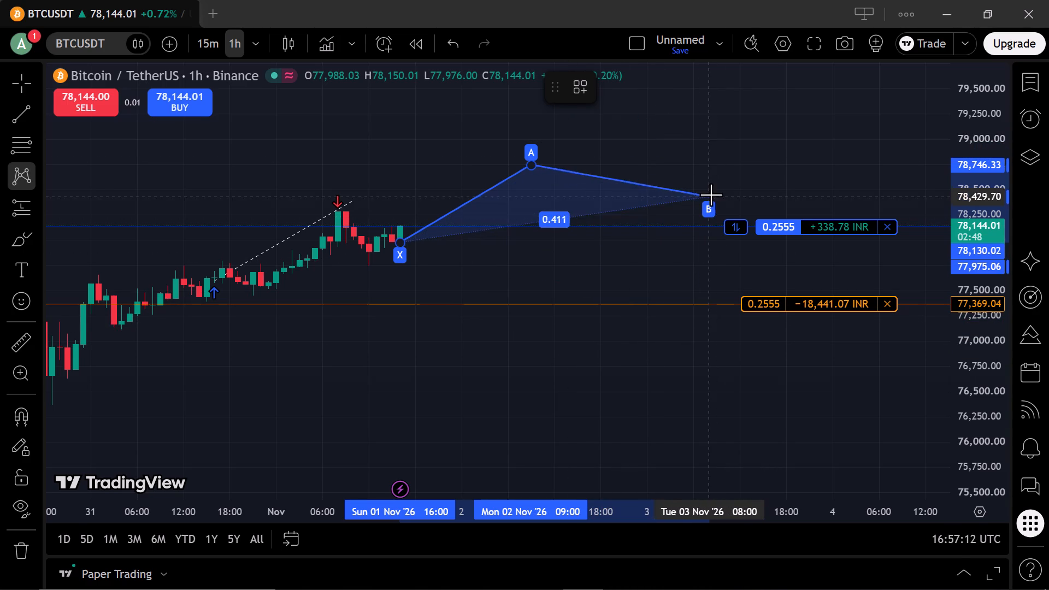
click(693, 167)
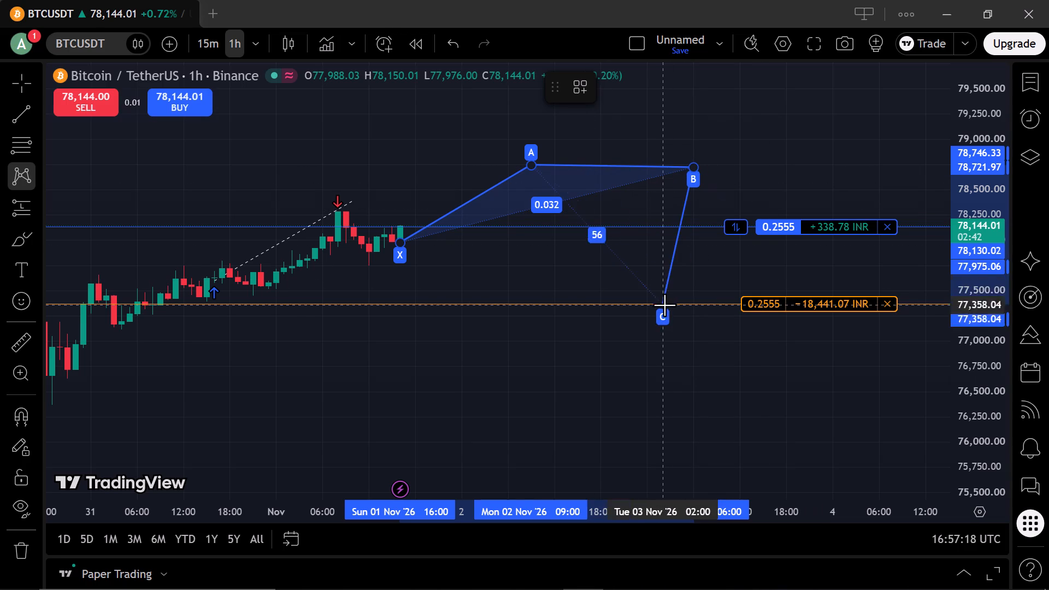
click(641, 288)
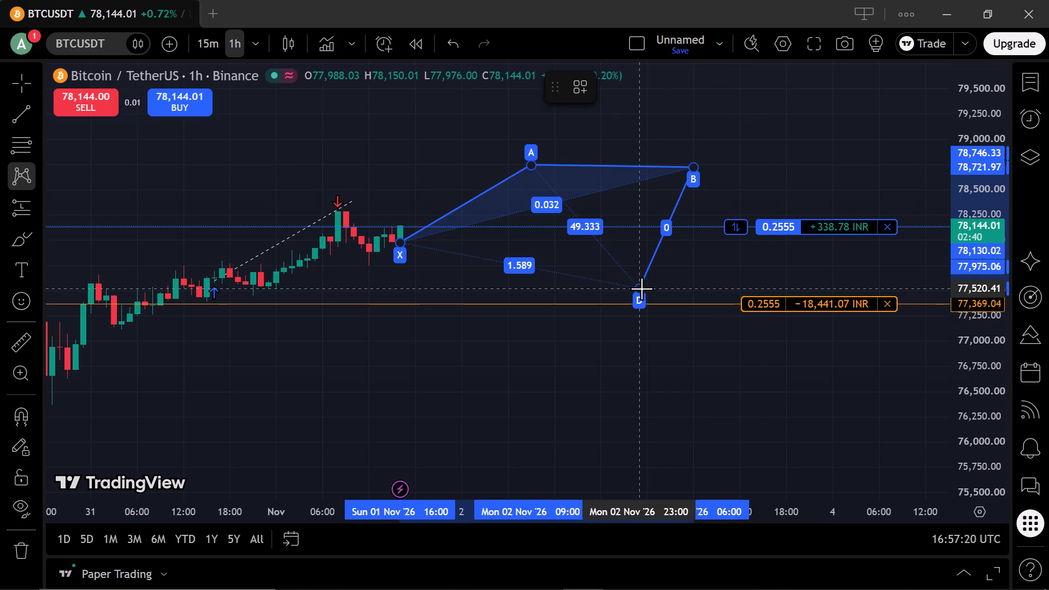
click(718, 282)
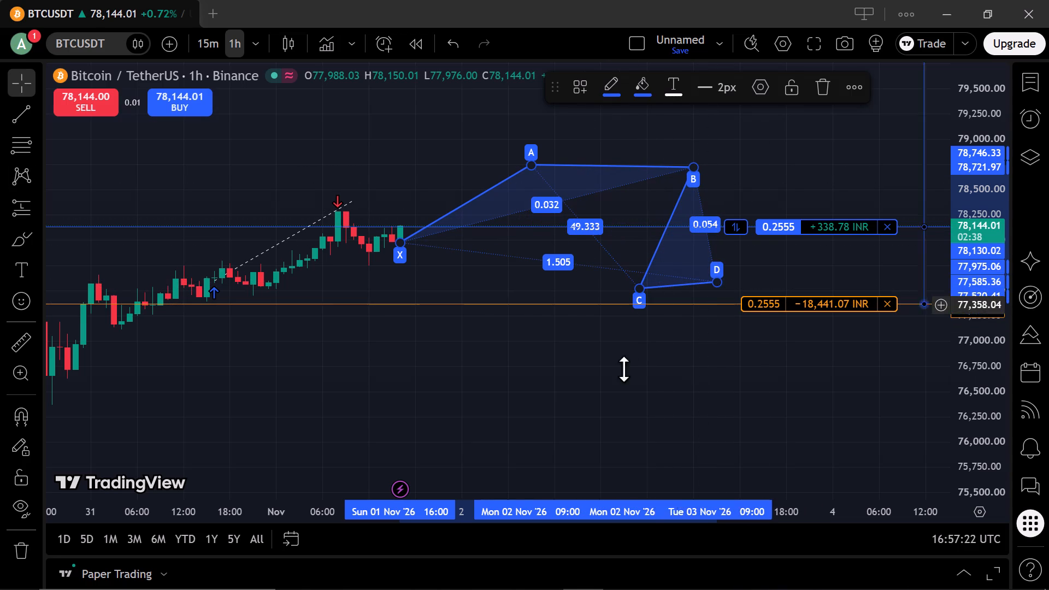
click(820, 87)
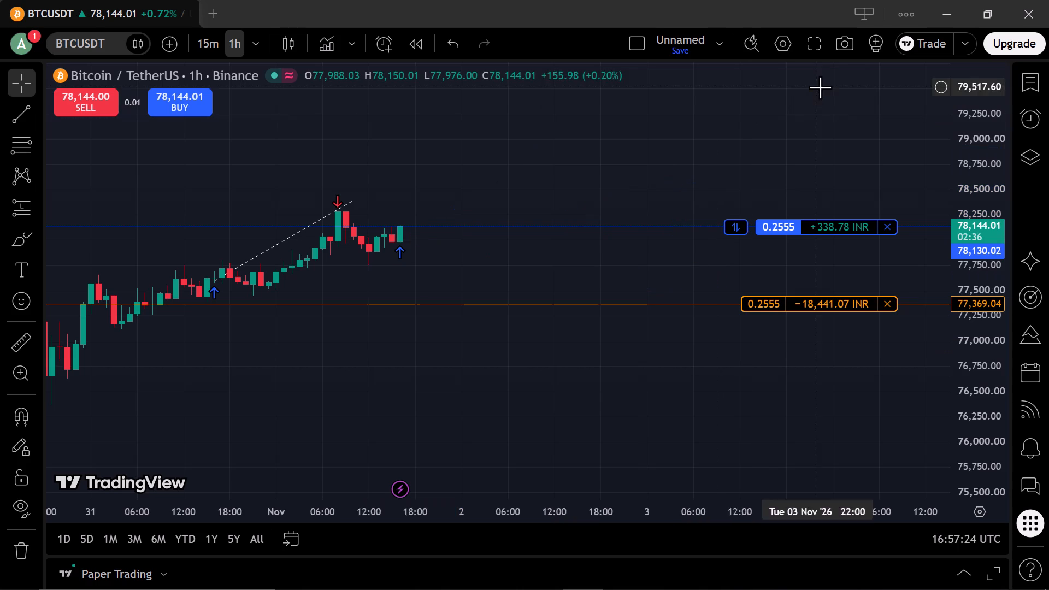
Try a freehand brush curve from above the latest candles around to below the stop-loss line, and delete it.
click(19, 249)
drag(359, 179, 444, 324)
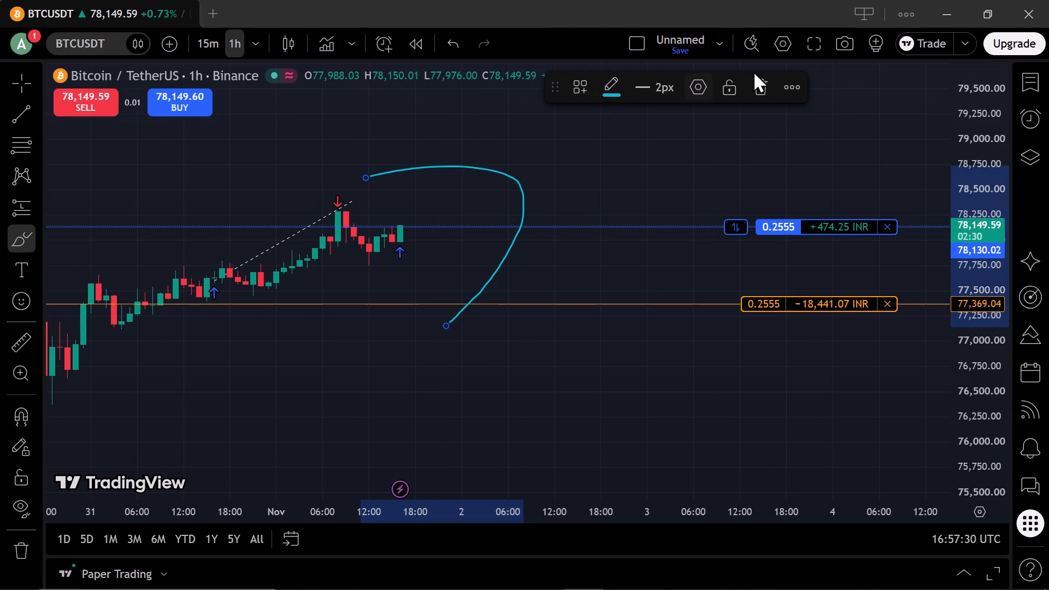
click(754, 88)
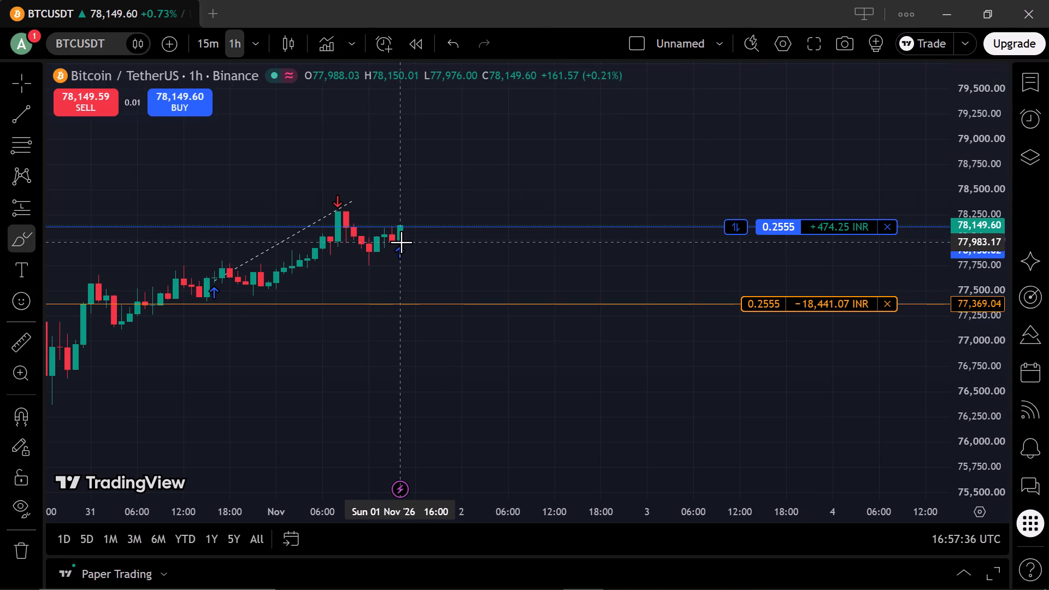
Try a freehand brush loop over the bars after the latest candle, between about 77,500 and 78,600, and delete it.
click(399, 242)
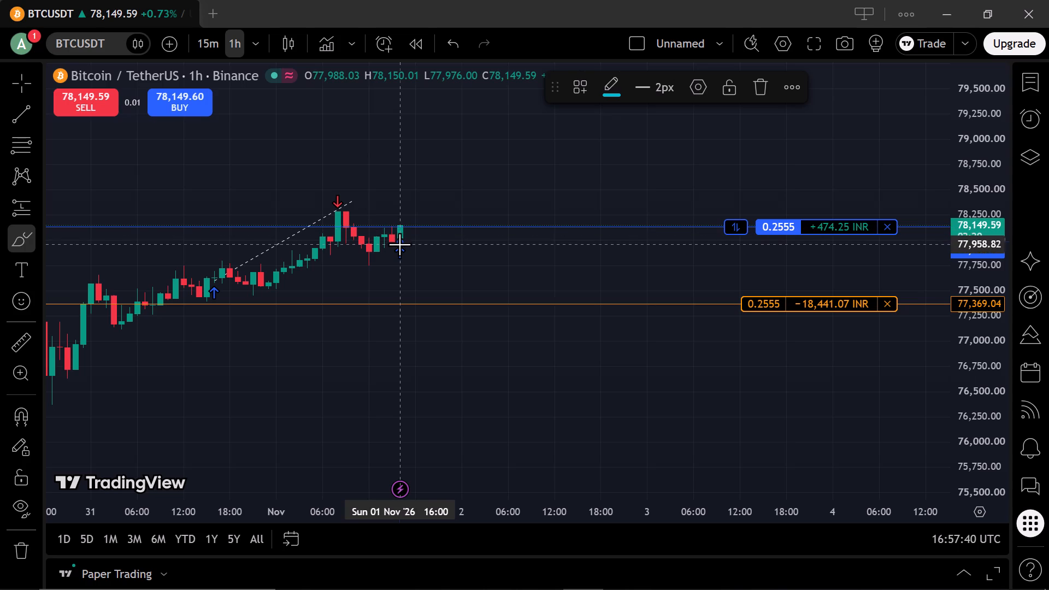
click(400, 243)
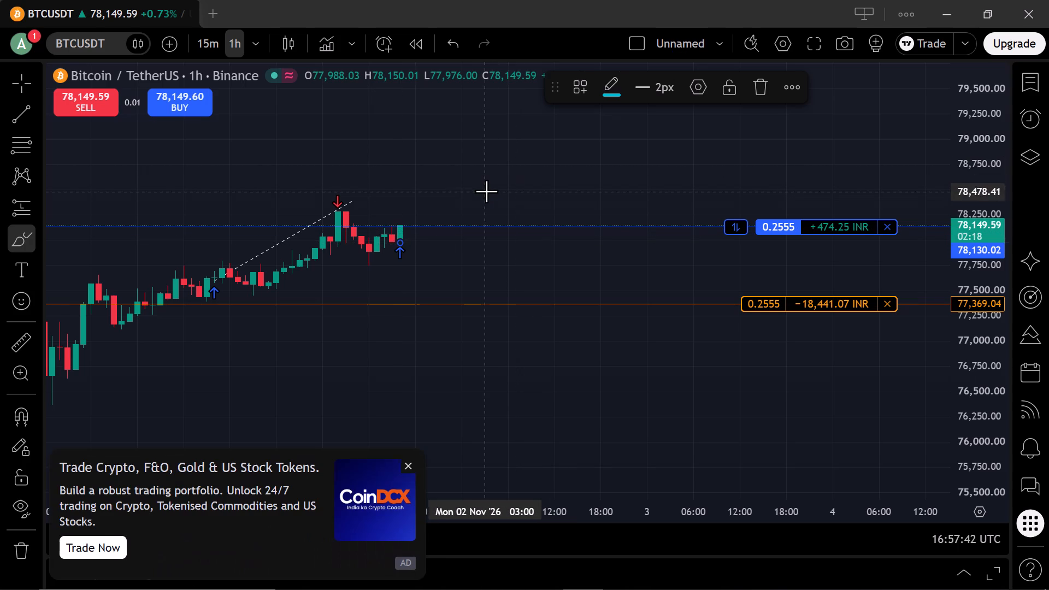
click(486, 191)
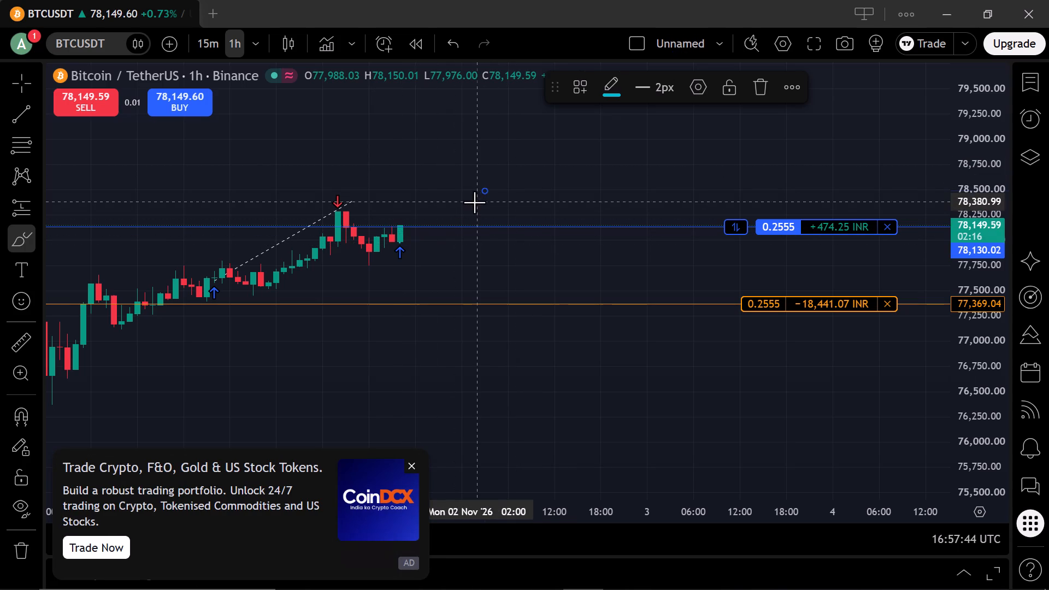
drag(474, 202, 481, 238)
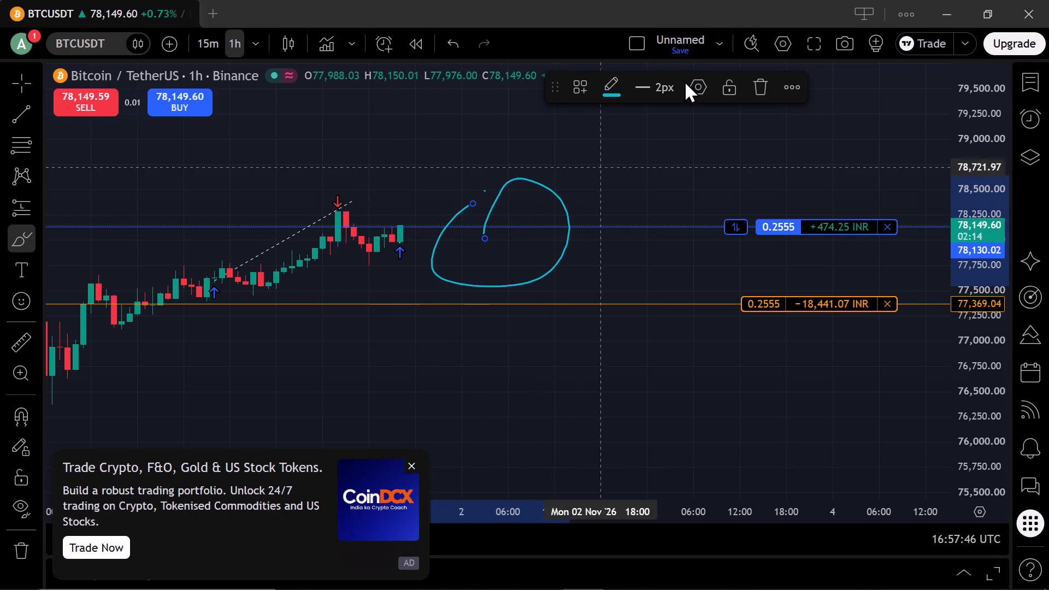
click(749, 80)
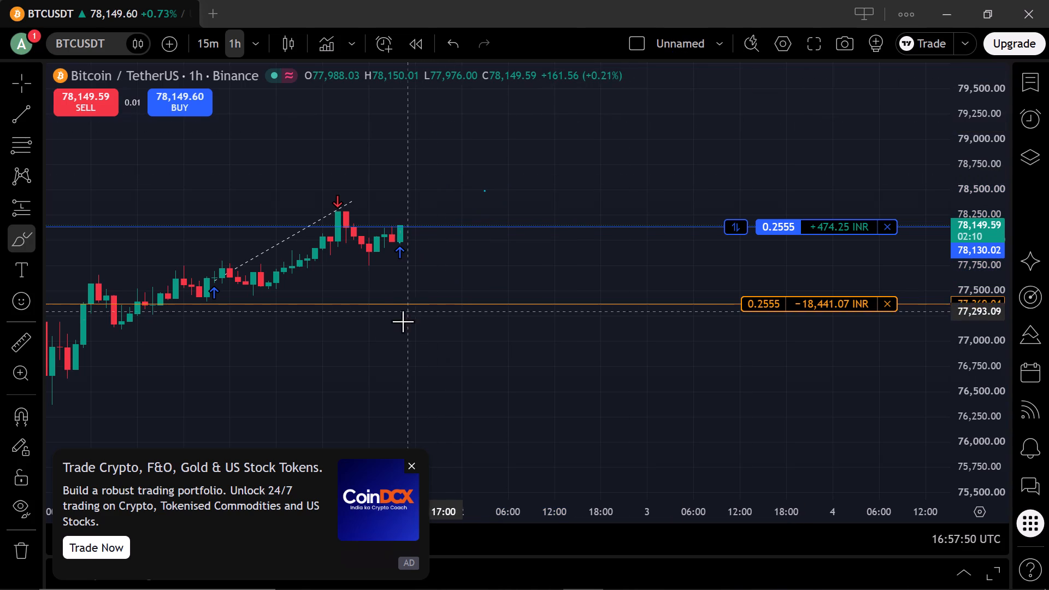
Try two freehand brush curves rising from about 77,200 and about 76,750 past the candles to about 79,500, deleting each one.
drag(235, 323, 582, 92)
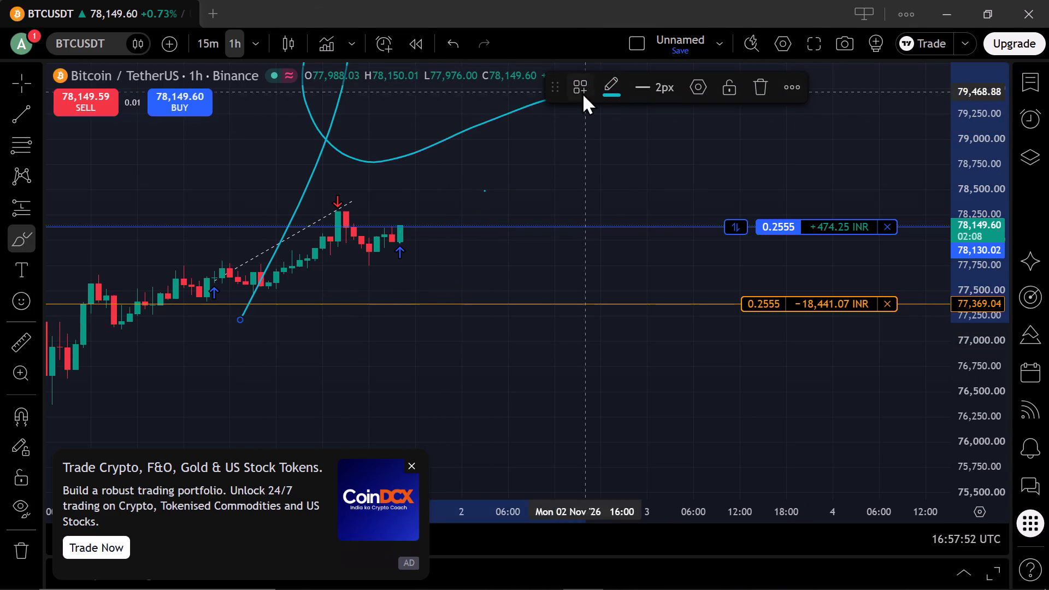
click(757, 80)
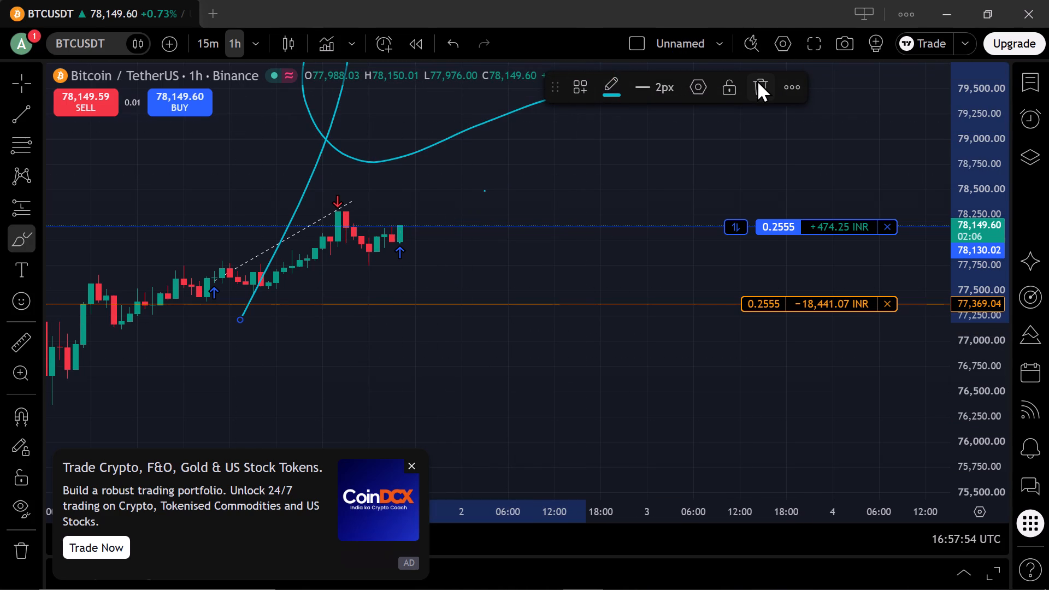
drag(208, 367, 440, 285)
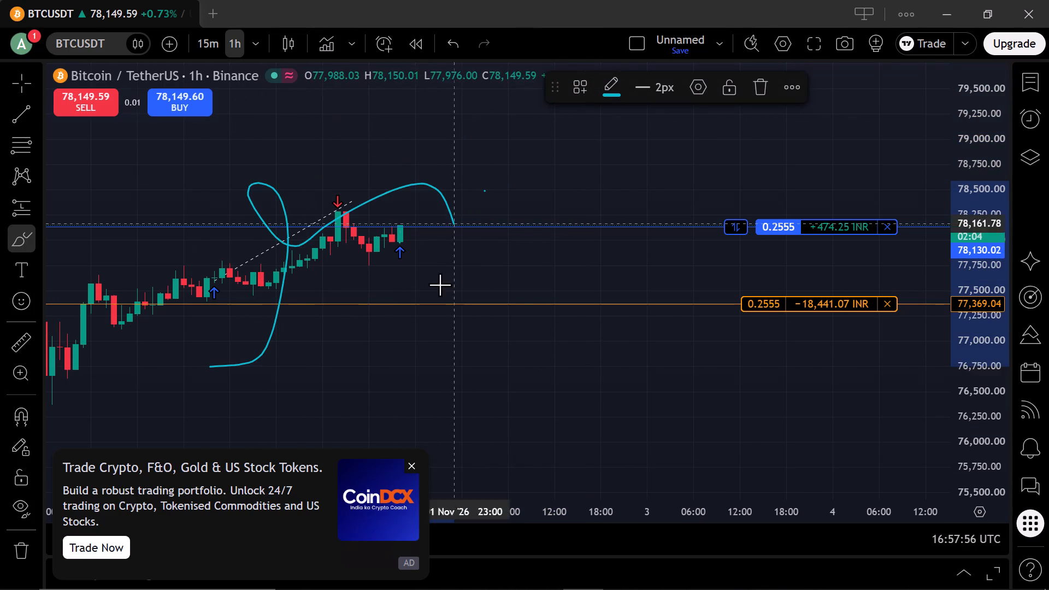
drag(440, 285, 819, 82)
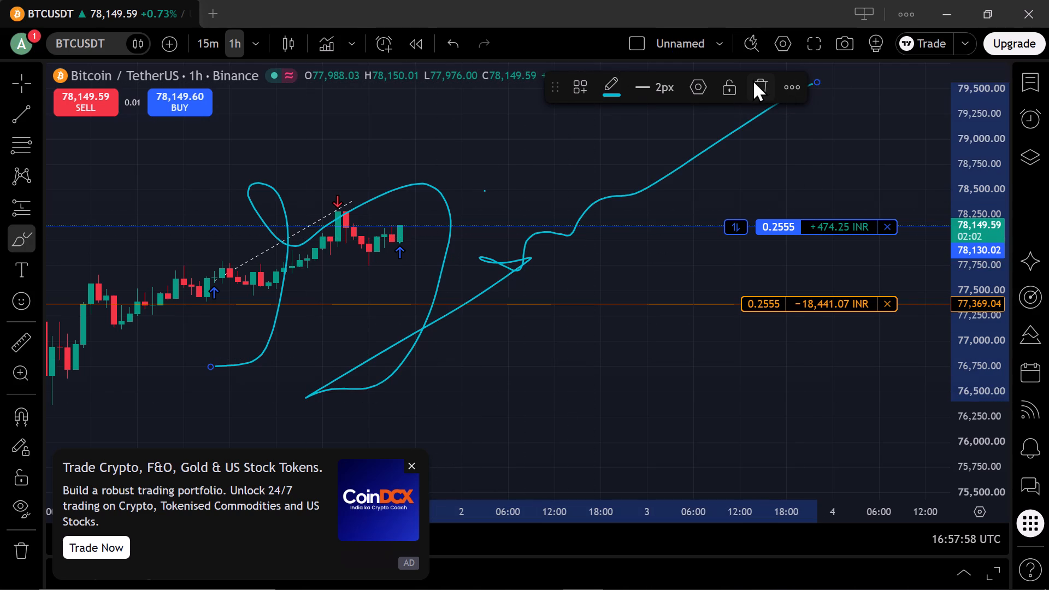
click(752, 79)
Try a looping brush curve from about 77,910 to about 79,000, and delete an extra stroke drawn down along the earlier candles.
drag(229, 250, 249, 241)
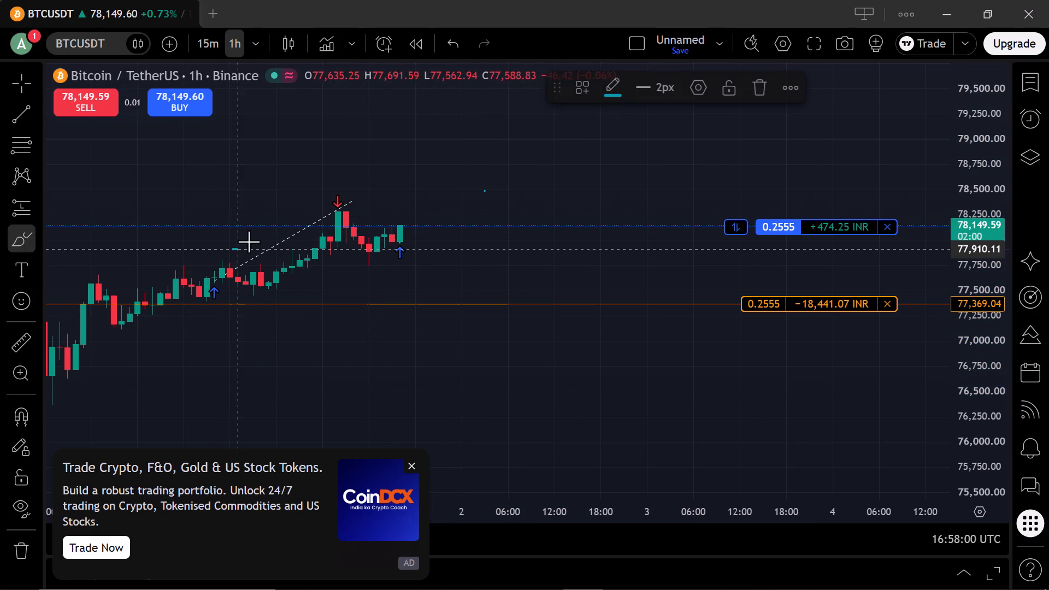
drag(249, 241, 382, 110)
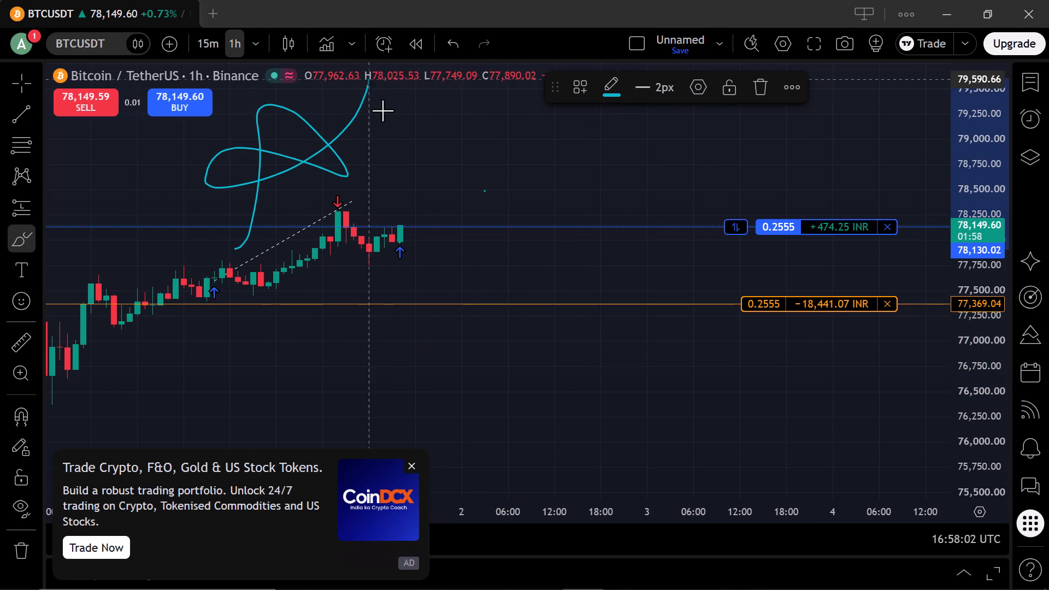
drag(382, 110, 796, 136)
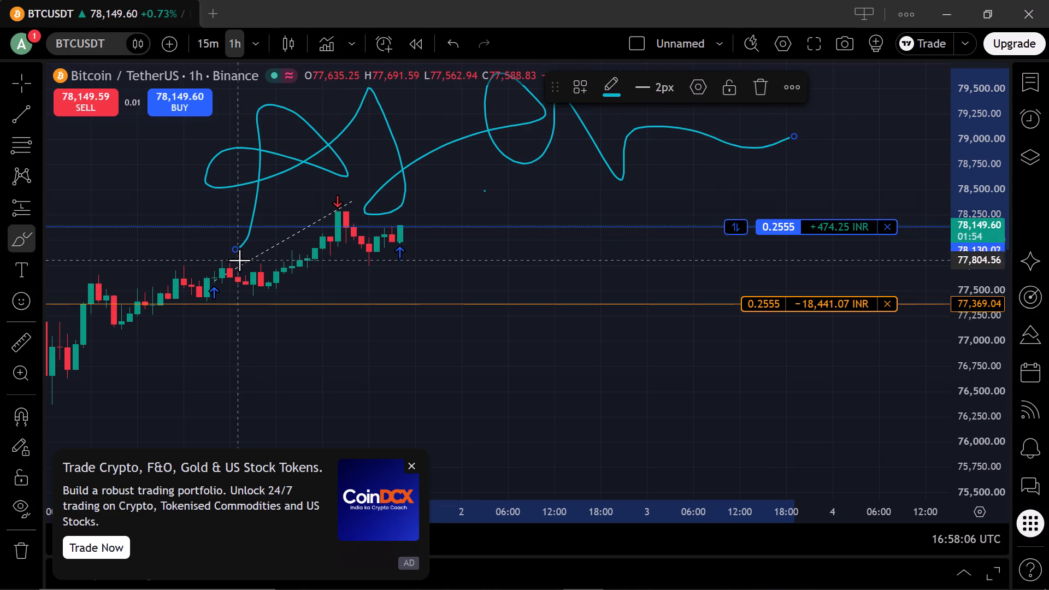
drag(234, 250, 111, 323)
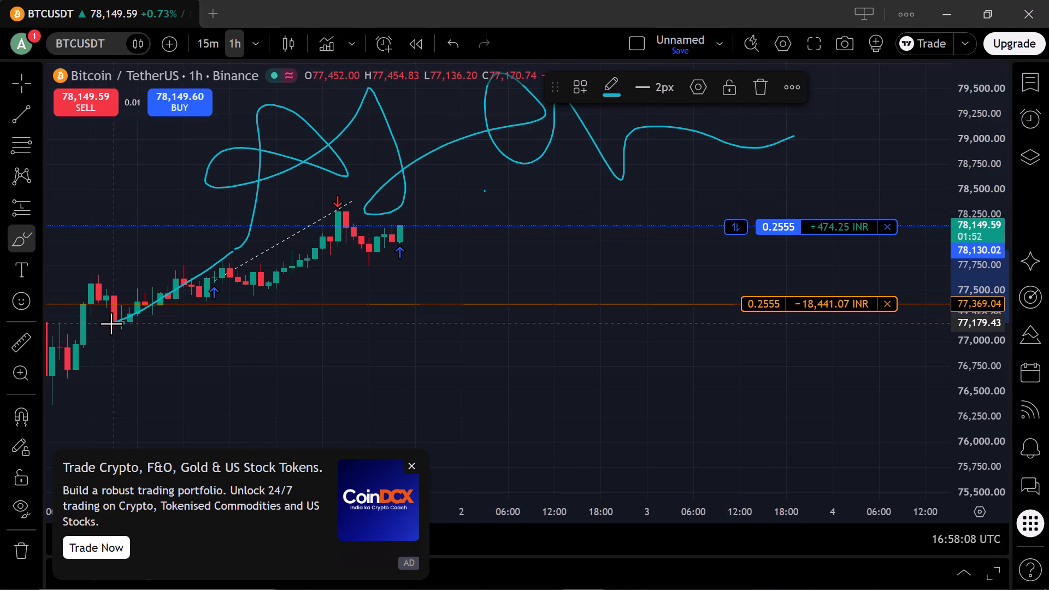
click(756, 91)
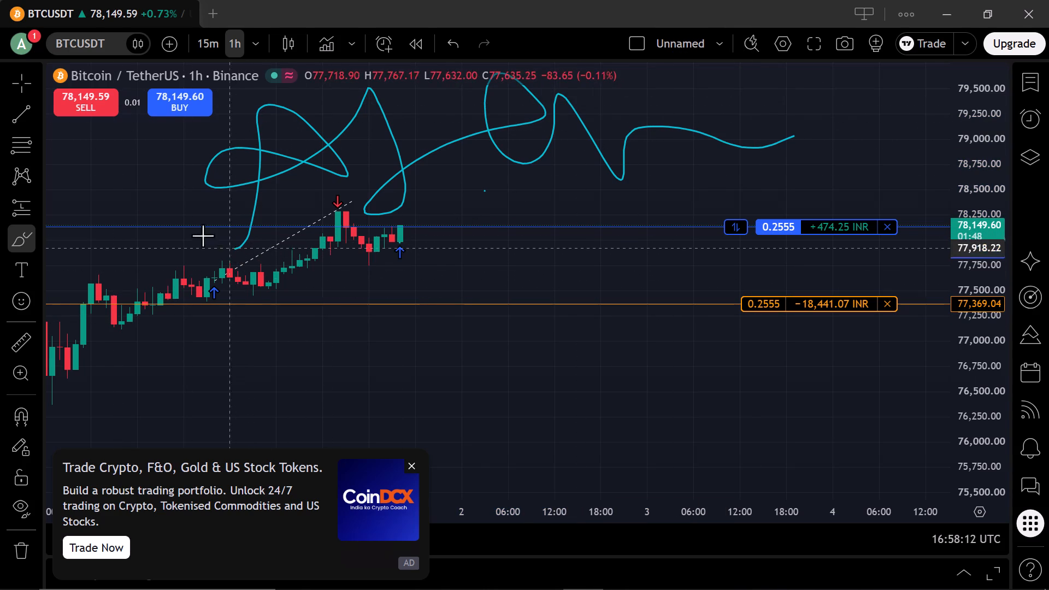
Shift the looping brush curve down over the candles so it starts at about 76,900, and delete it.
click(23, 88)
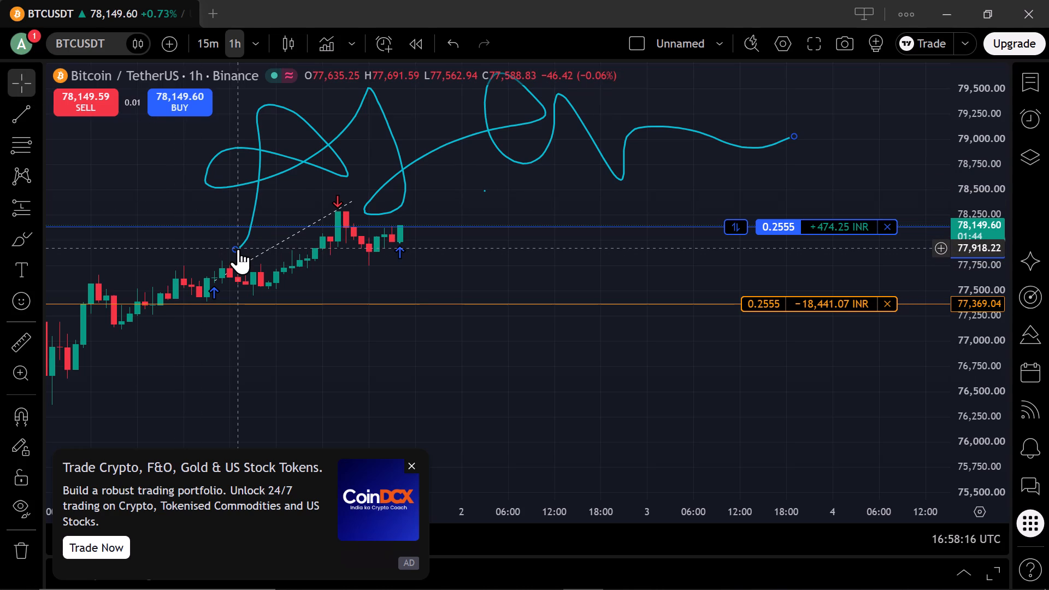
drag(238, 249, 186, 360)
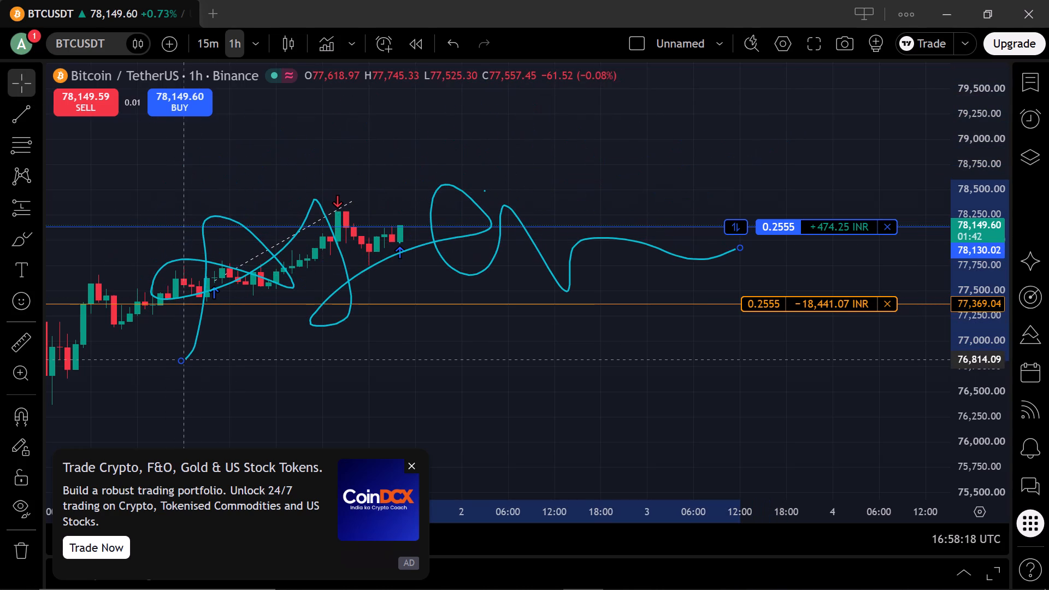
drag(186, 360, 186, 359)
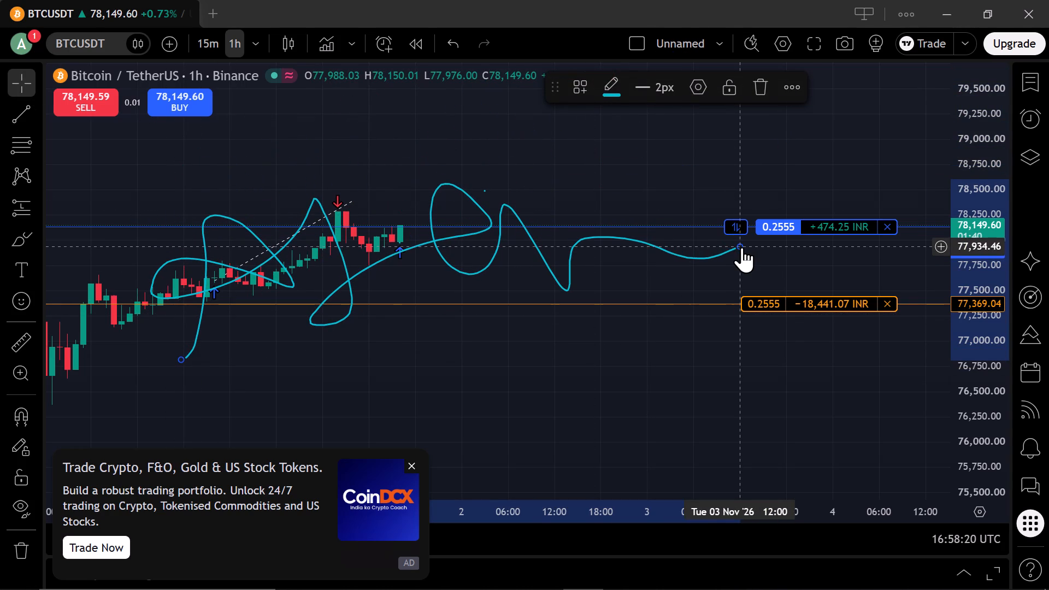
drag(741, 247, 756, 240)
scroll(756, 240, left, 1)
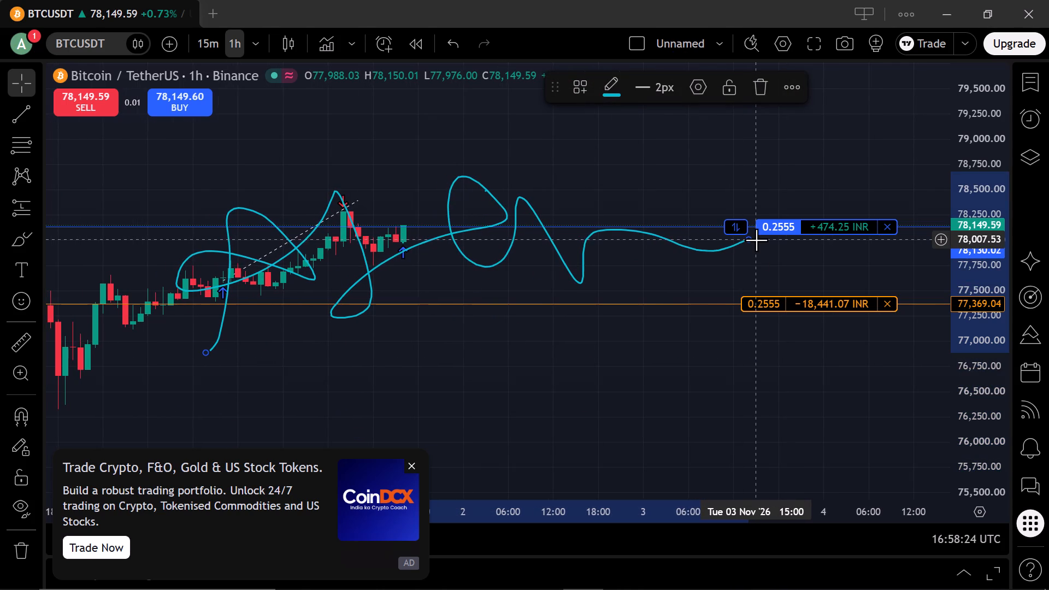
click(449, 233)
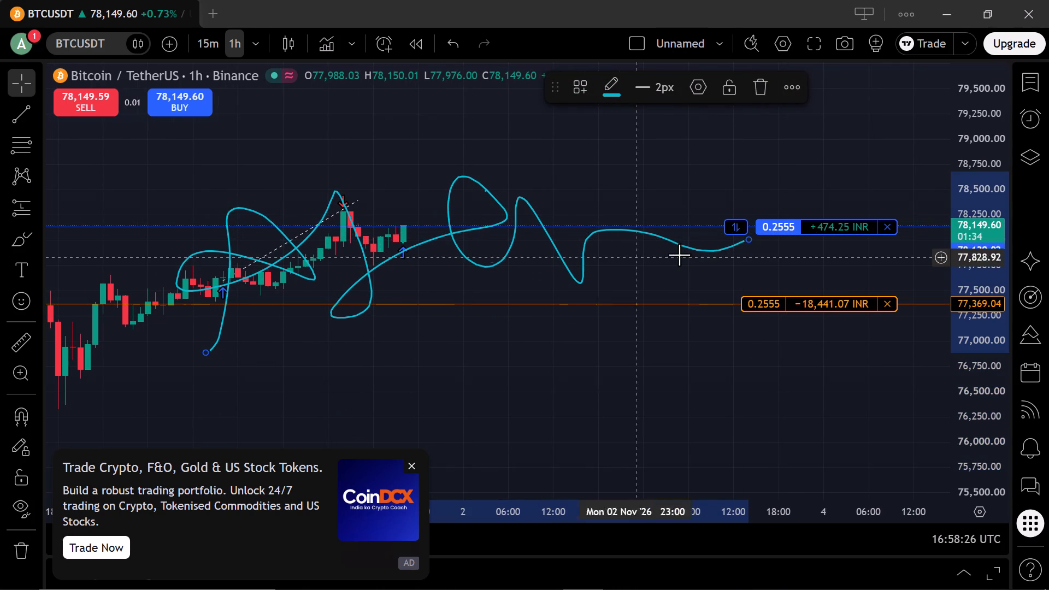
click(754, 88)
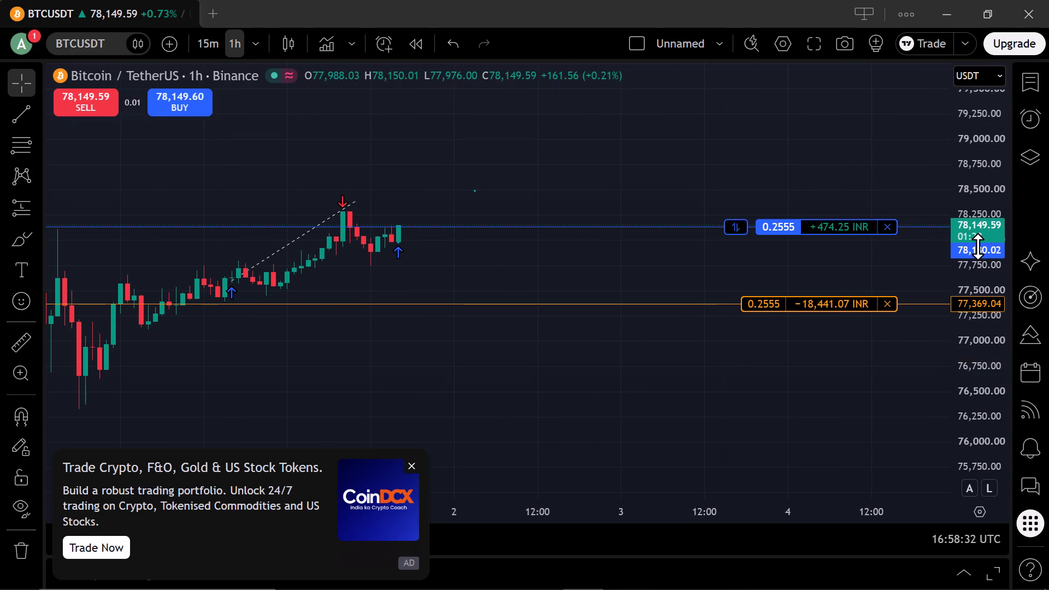
Draw a trend line from the latest candle at 77,988.20 up to the take-profit level at 80,096.66 on 3 November, 02:00.
drag(977, 246, 991, 90)
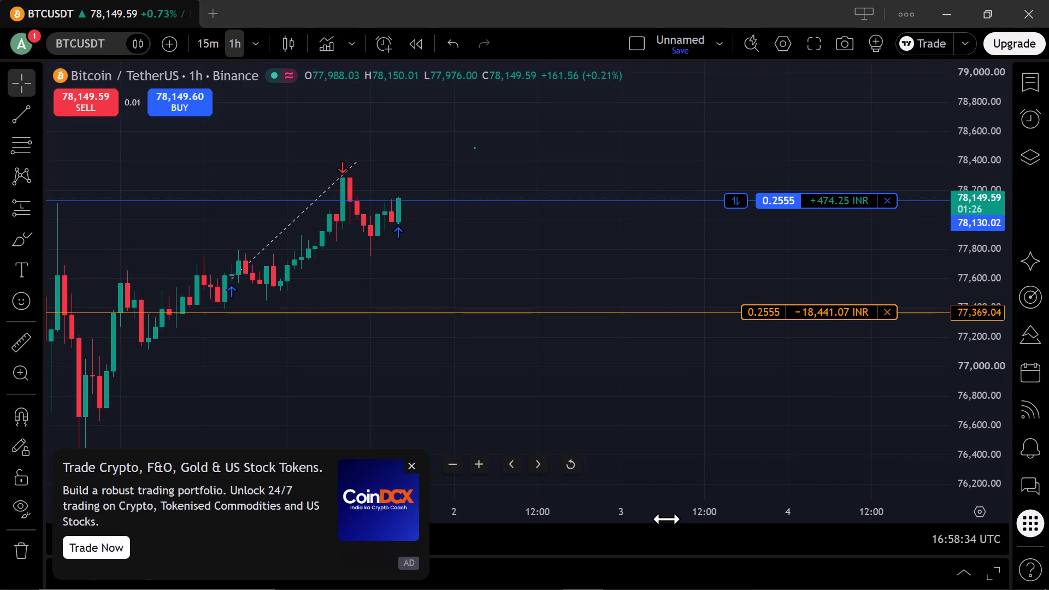
drag(666, 519, 443, 544)
click(408, 463)
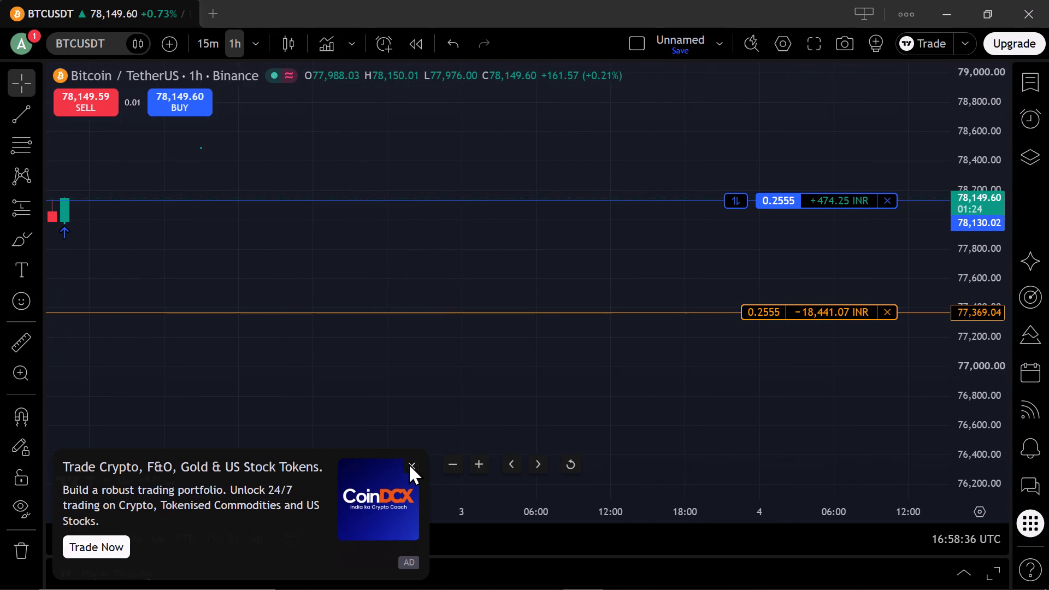
scroll(307, 380, right, 7)
scroll(307, 380, left, 1)
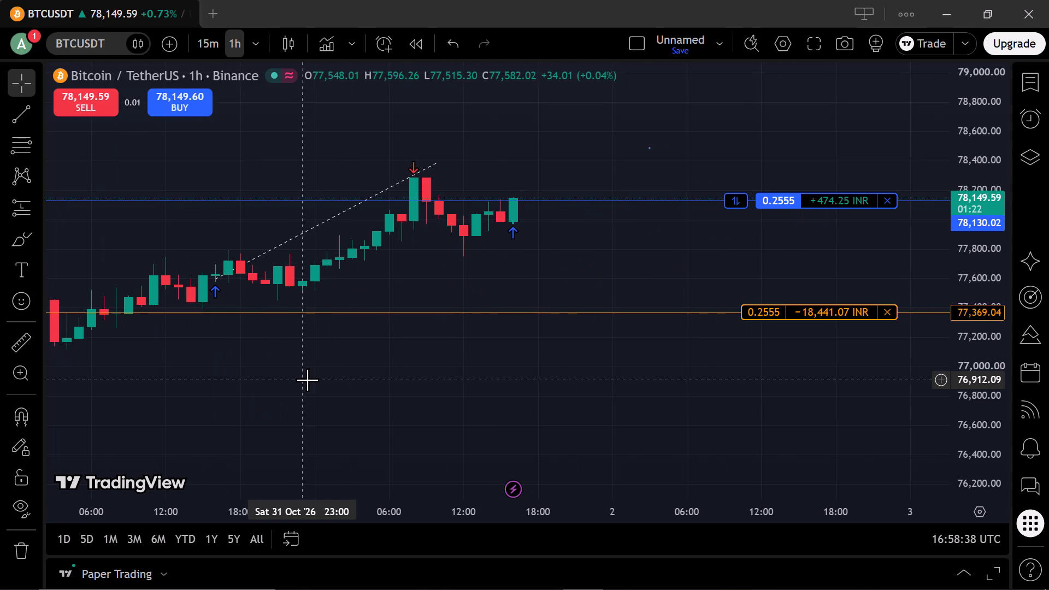
scroll(307, 380, left, 1)
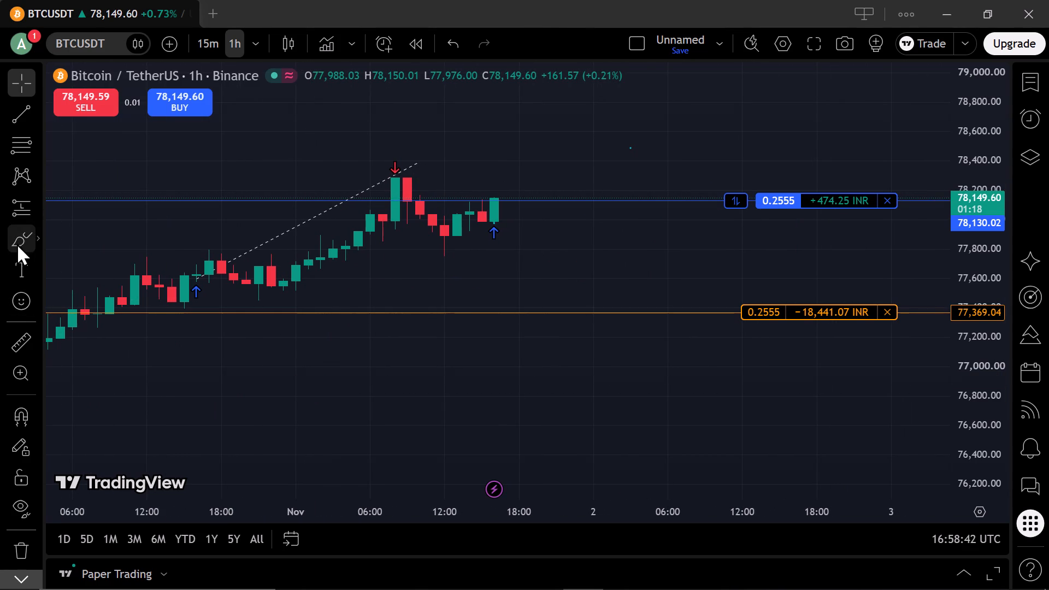
click(16, 121)
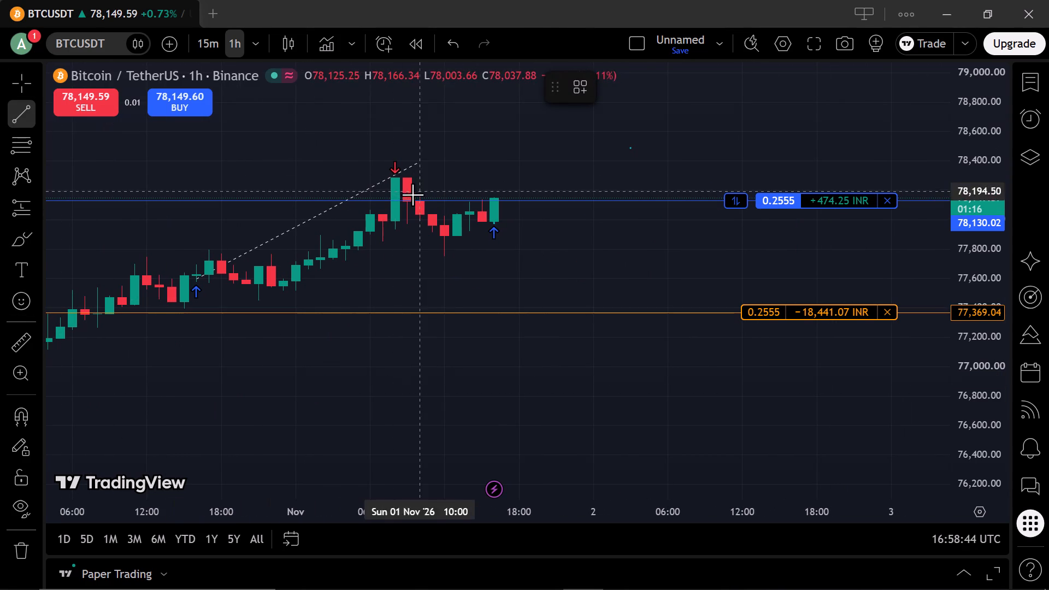
click(494, 222)
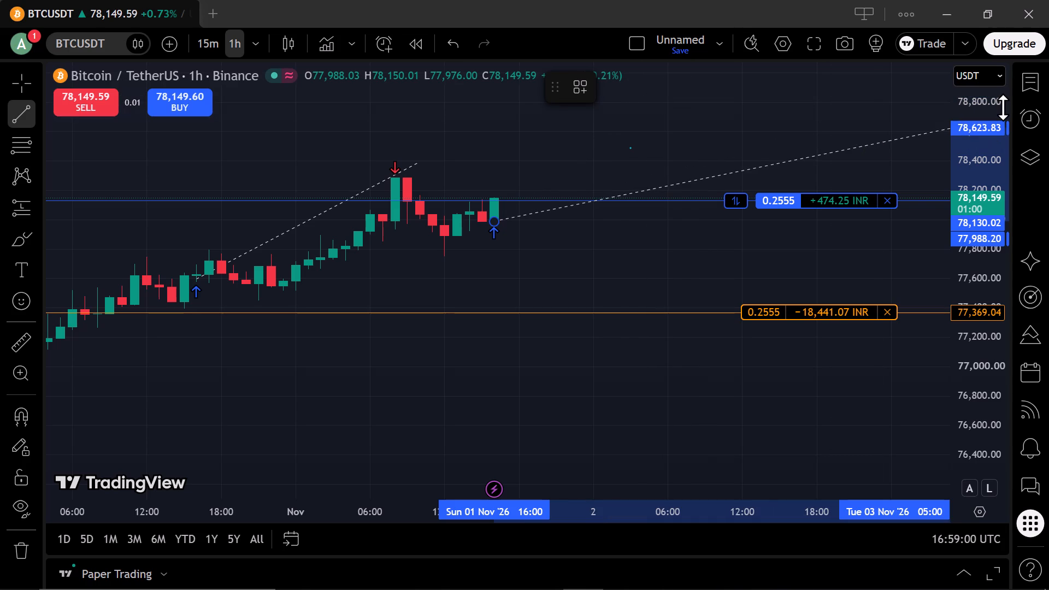
drag(1000, 108, 969, 348)
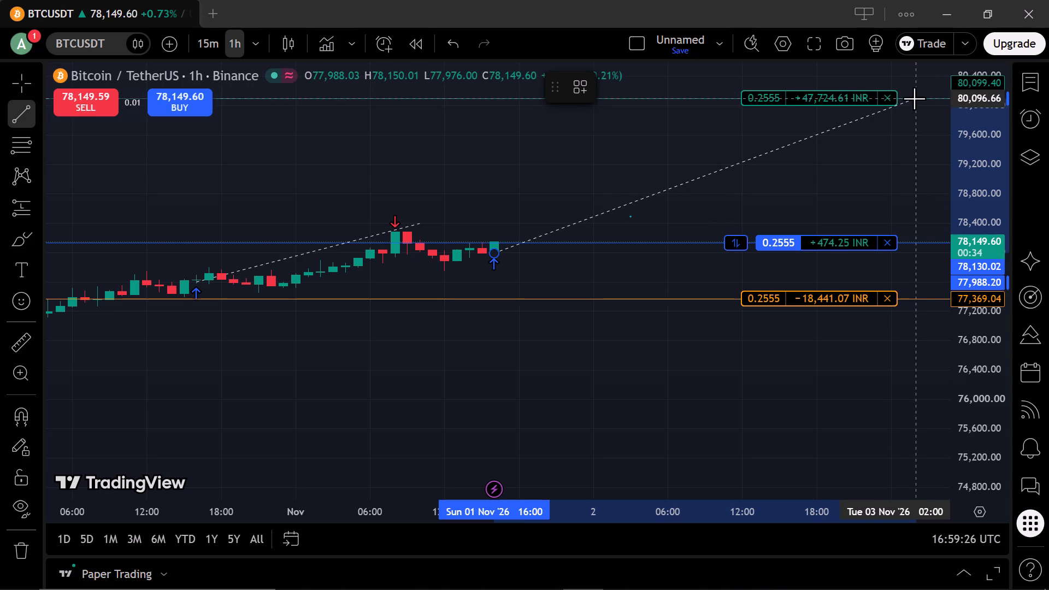
click(914, 98)
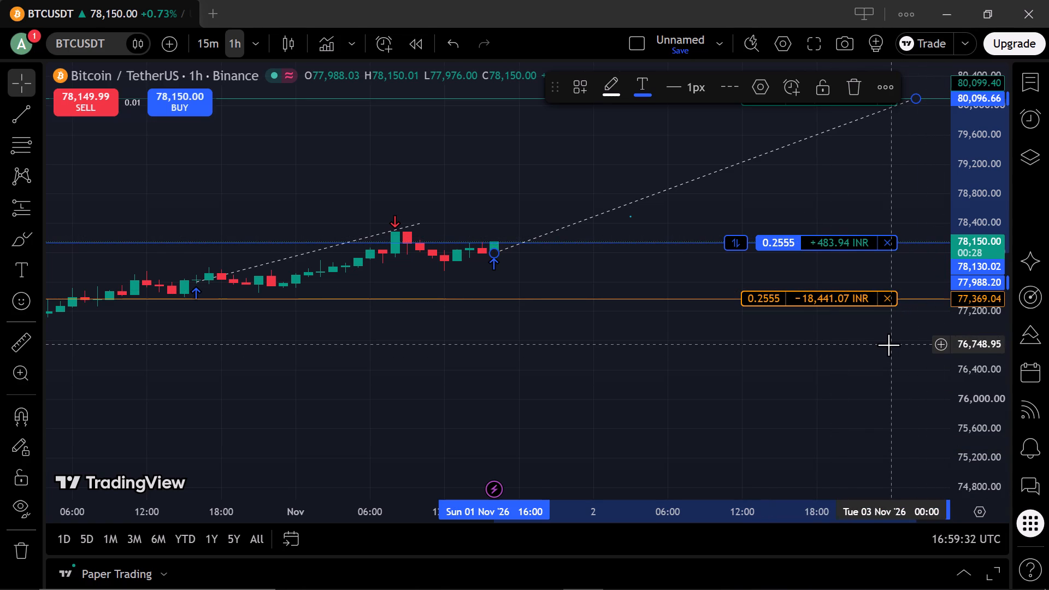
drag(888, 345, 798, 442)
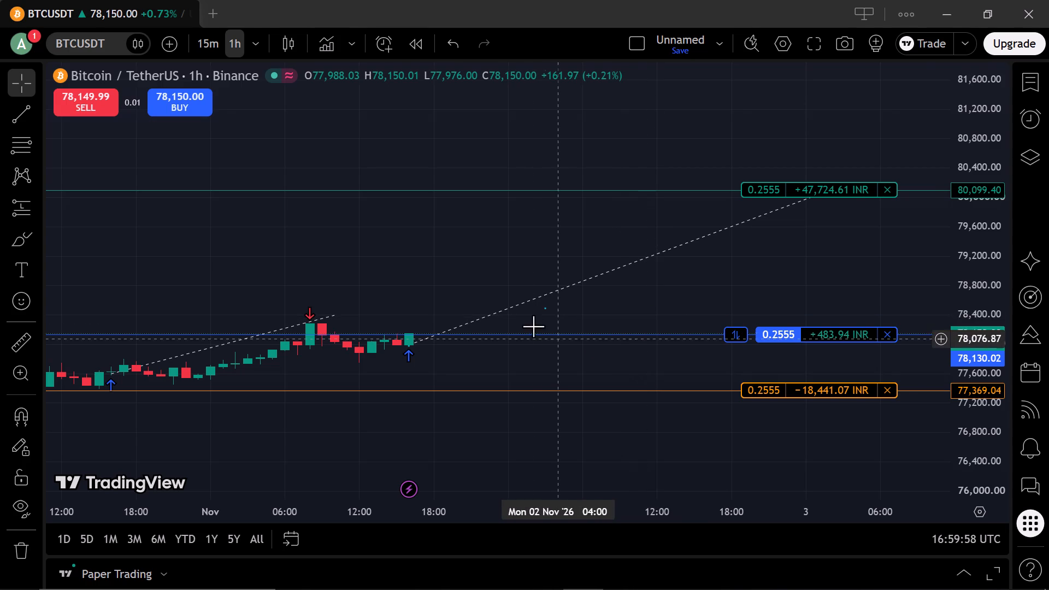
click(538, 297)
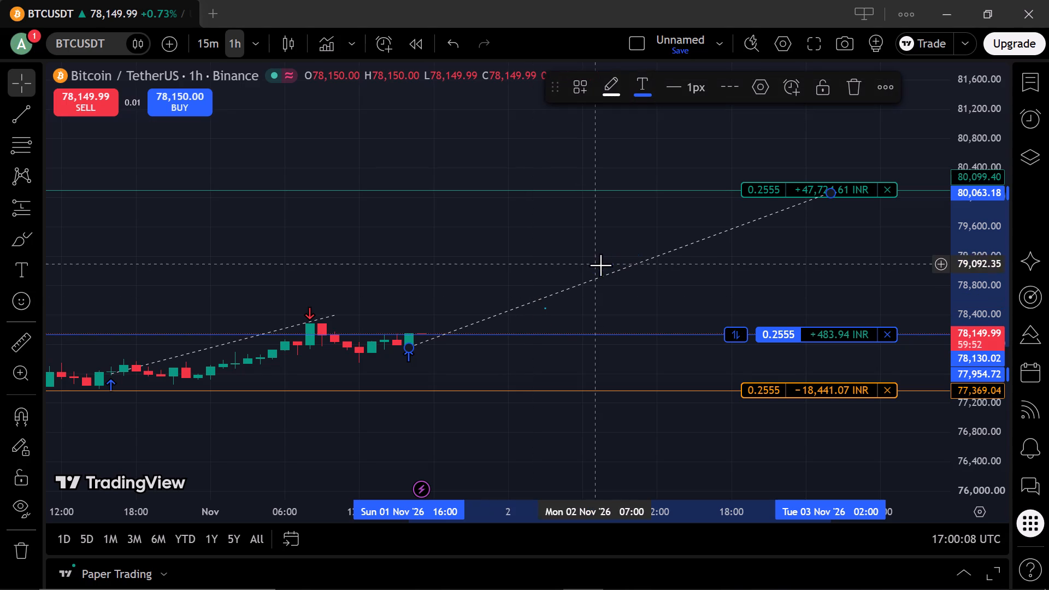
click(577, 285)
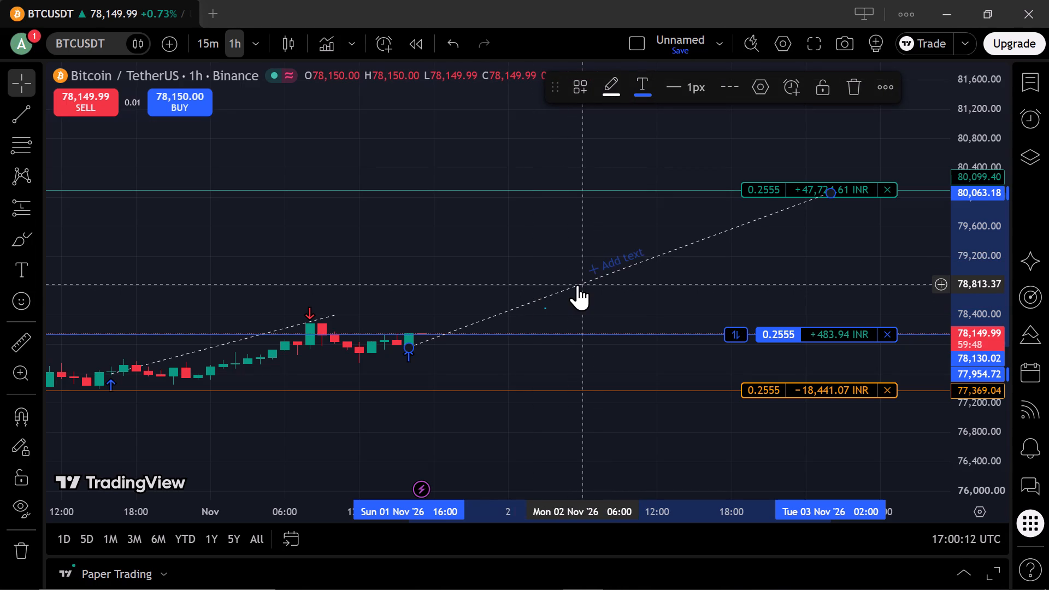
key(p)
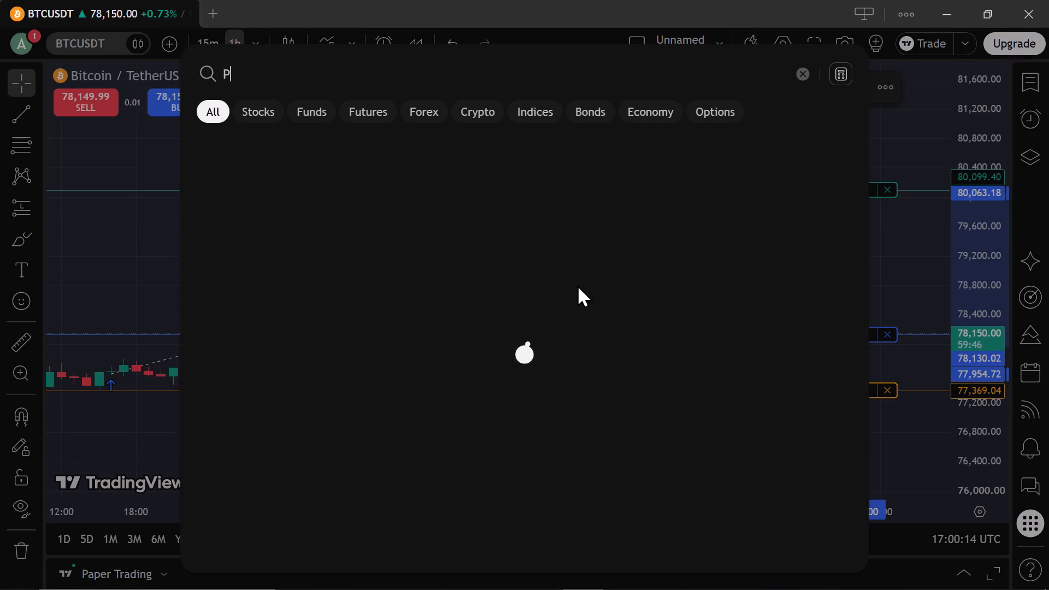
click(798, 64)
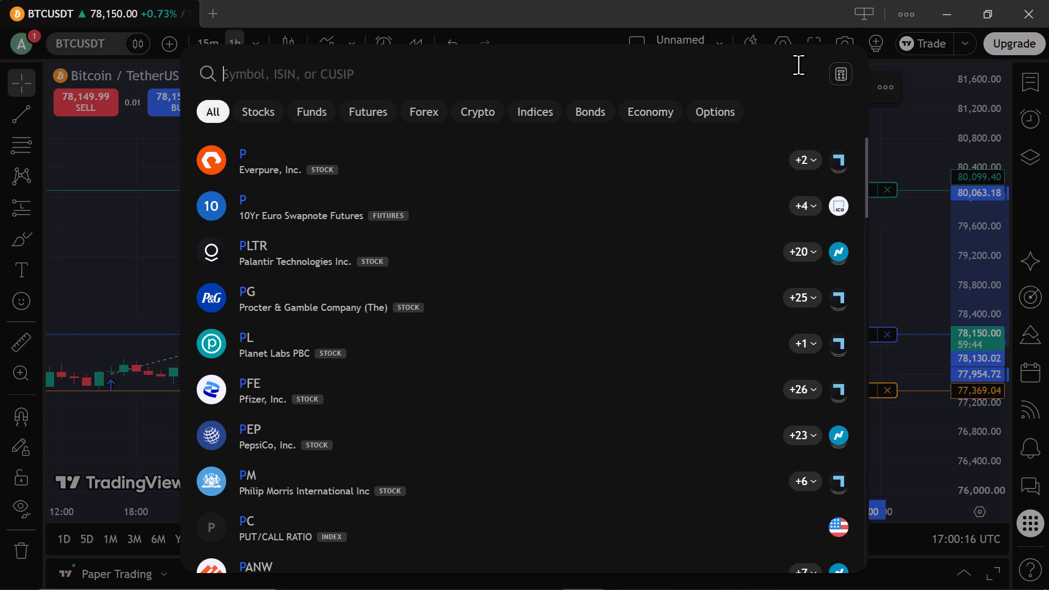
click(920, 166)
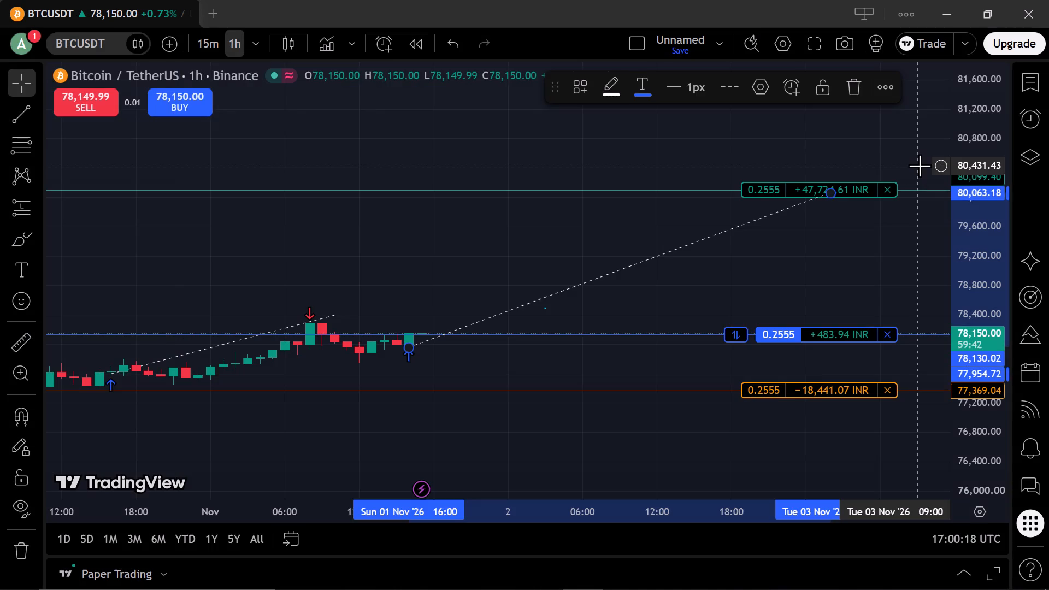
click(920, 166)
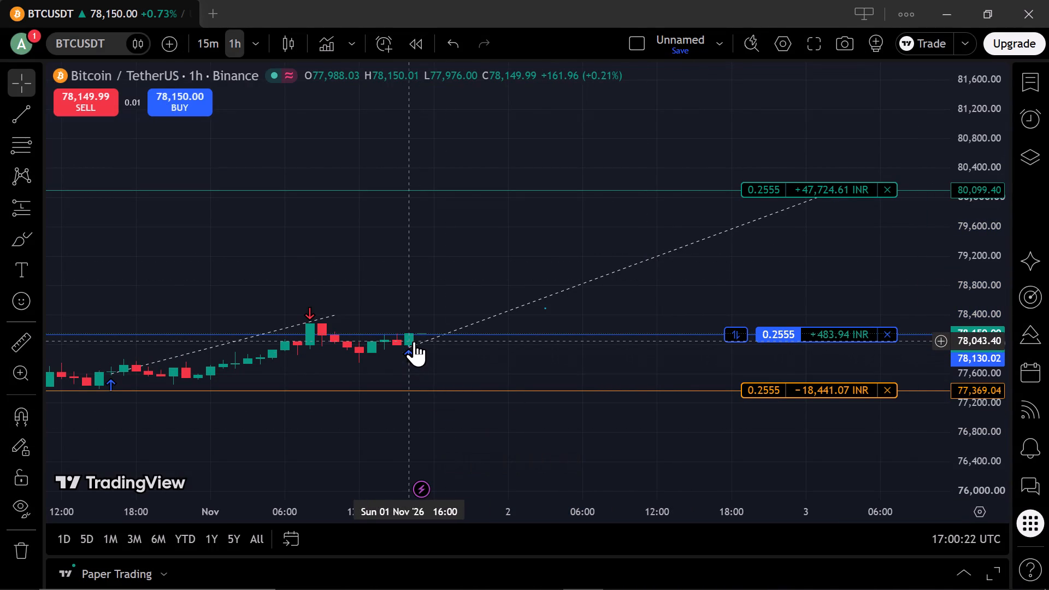
Add the text label "profit" to the trend line that rises to the take-profit level.
click(583, 286)
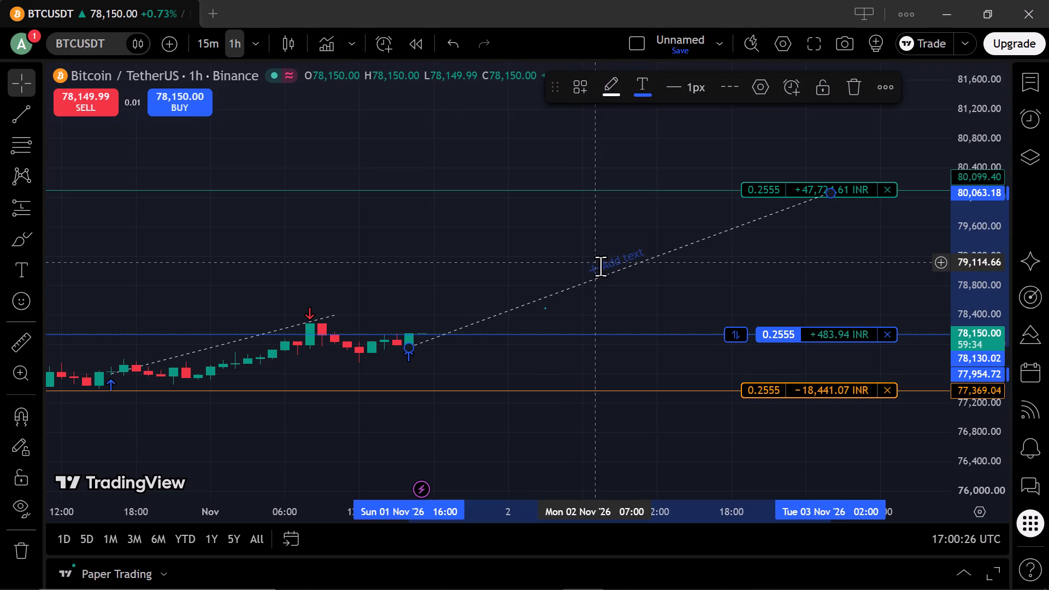
click(600, 267)
text(profit)
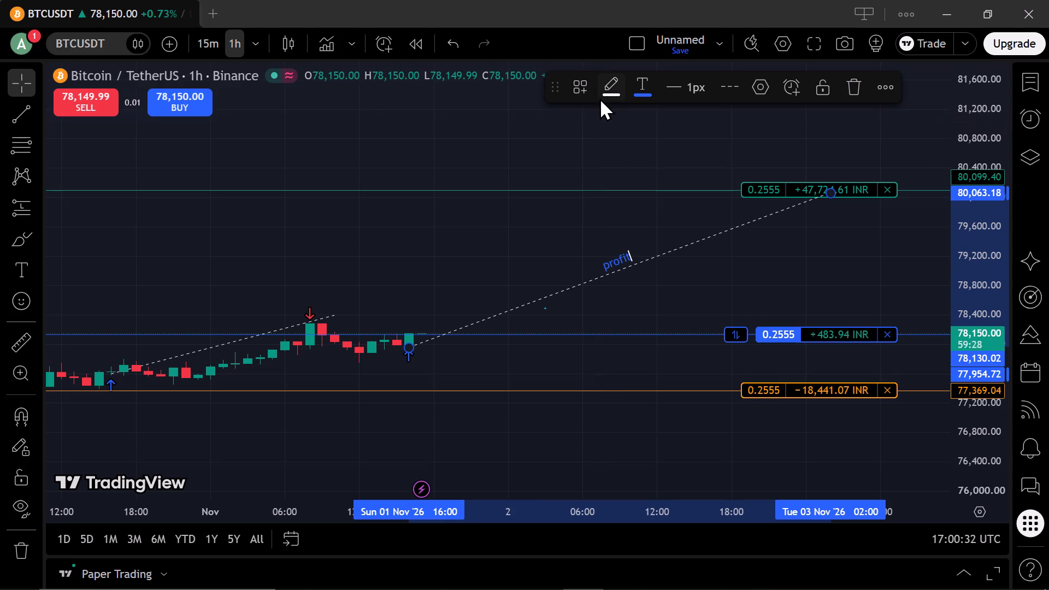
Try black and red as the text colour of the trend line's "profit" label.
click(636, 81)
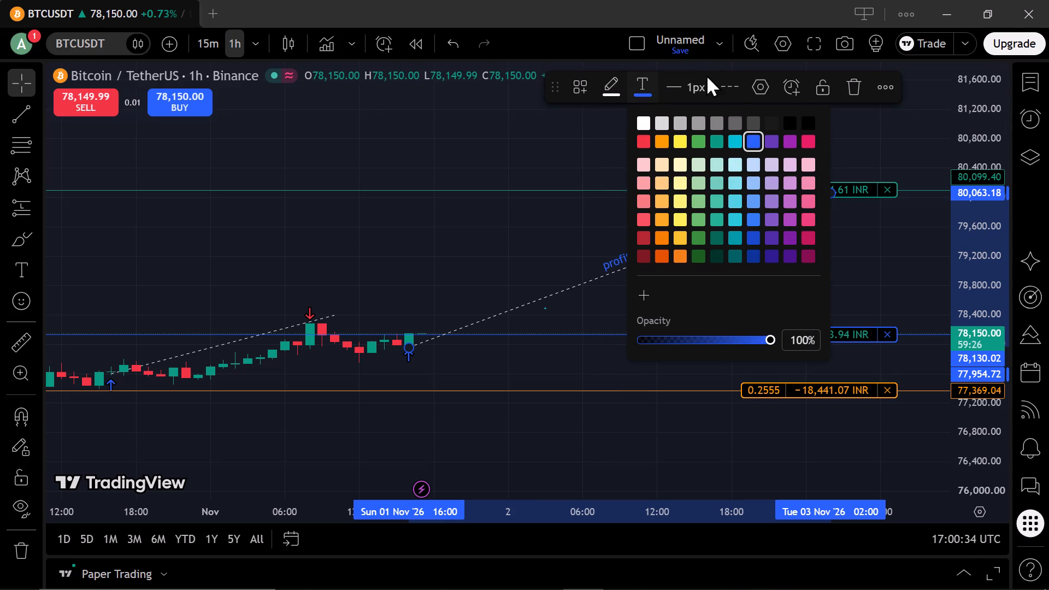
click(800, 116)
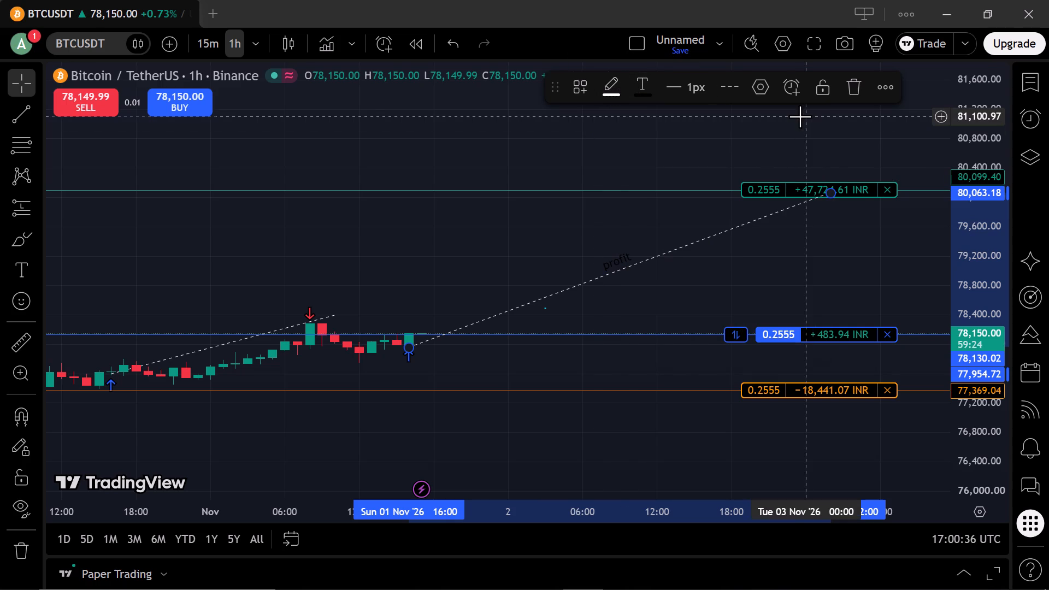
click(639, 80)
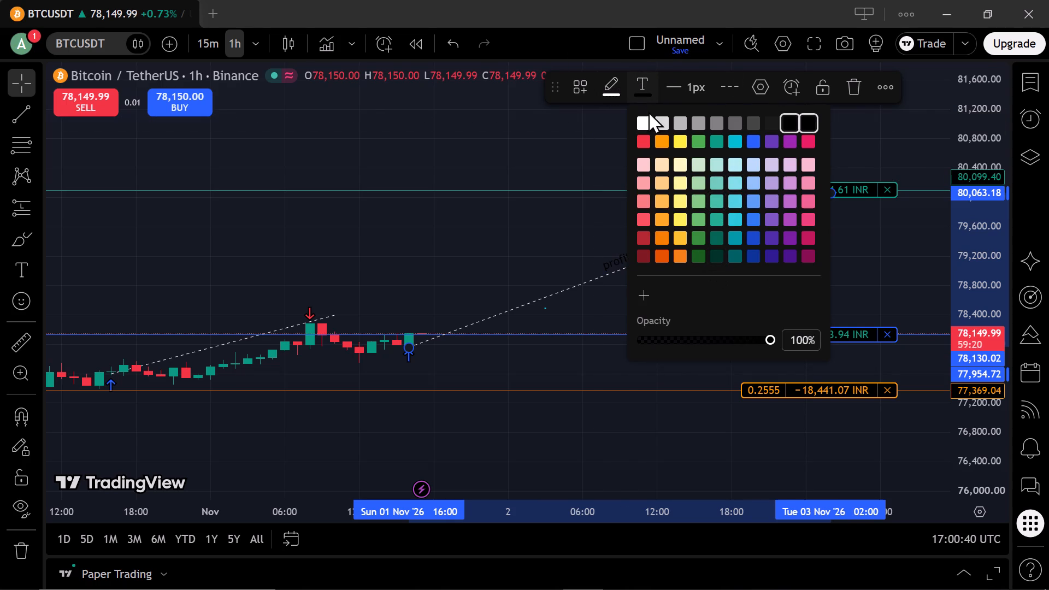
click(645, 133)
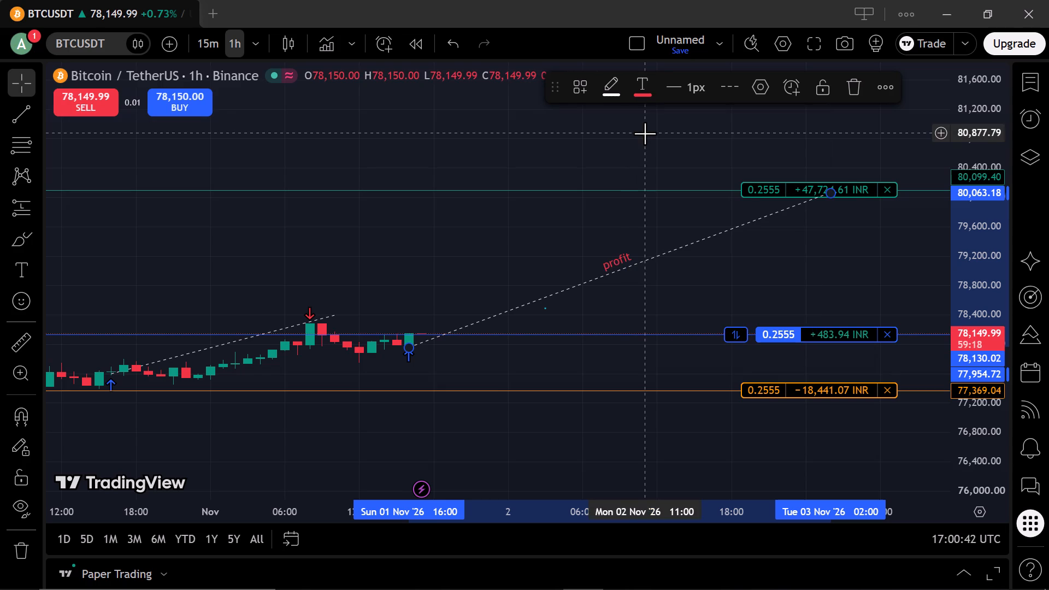
Set the text colour of the trend line's "profit" label to white.
click(637, 78)
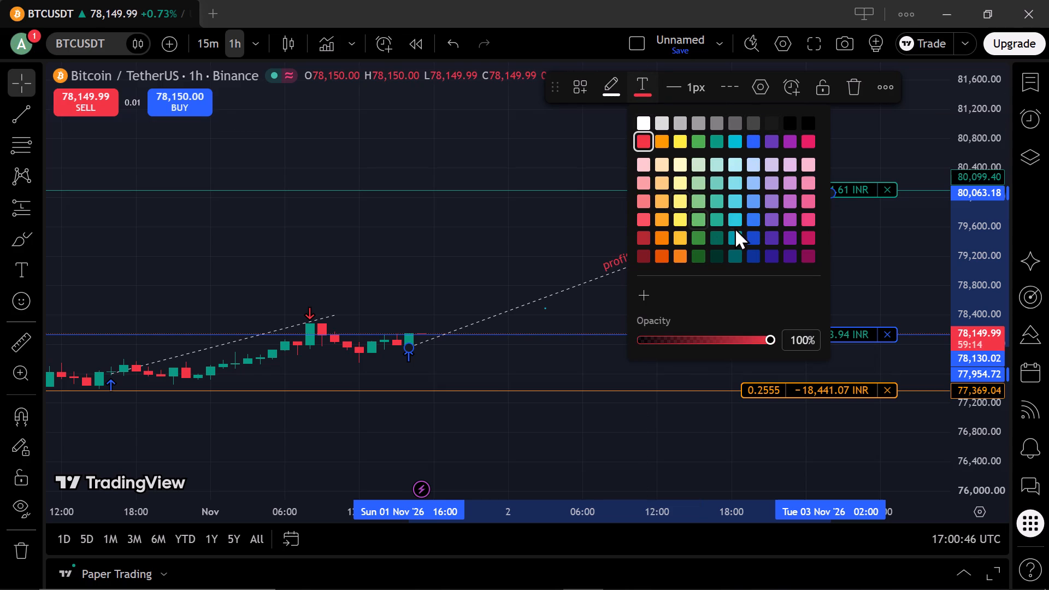
click(640, 119)
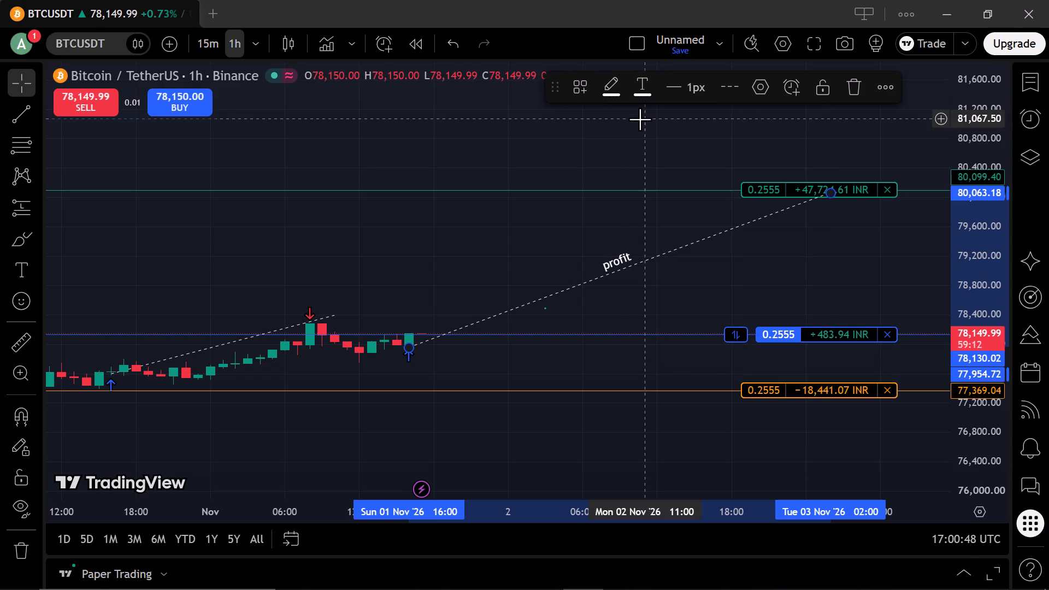
click(642, 79)
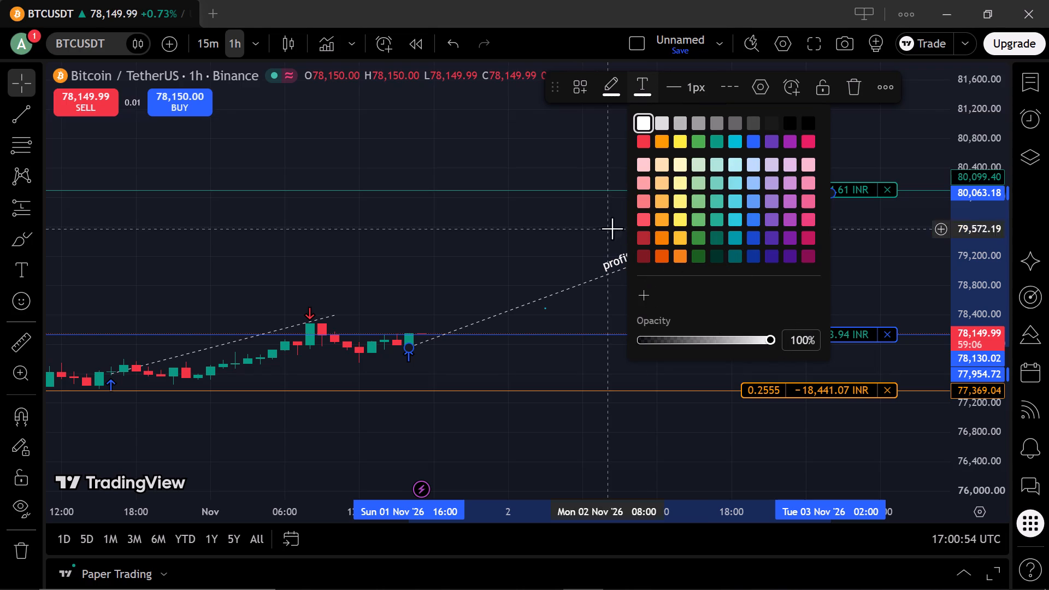
Set the thickness of the dashed profit trend line to 2px.
click(680, 82)
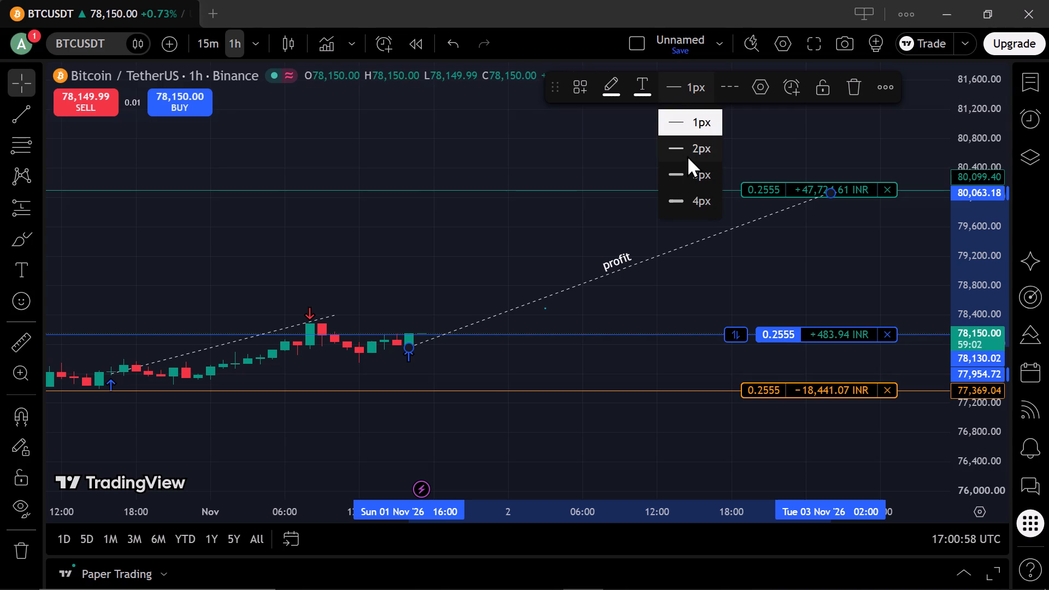
click(690, 148)
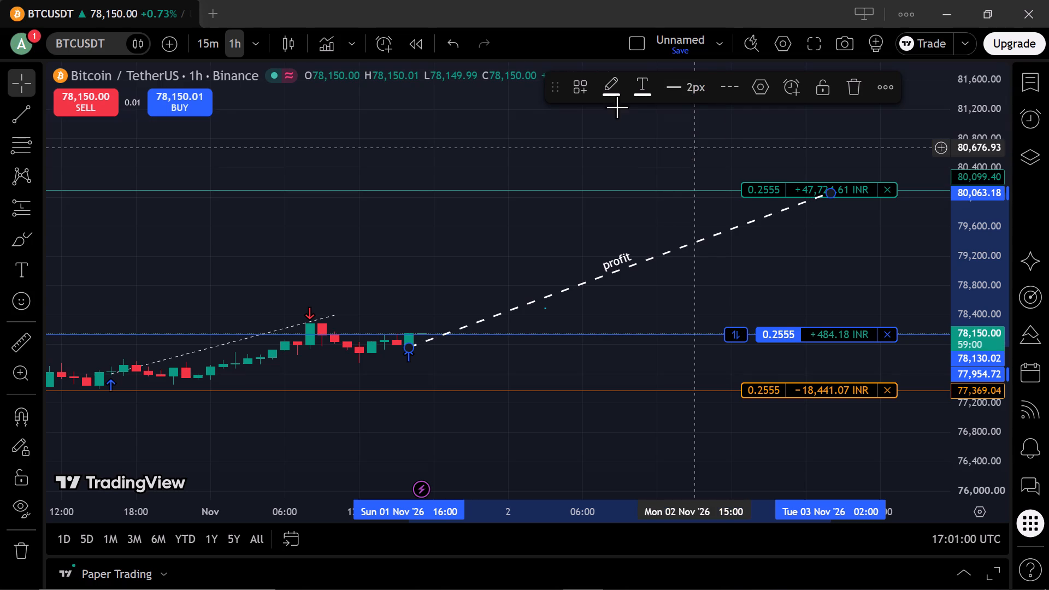
click(733, 83)
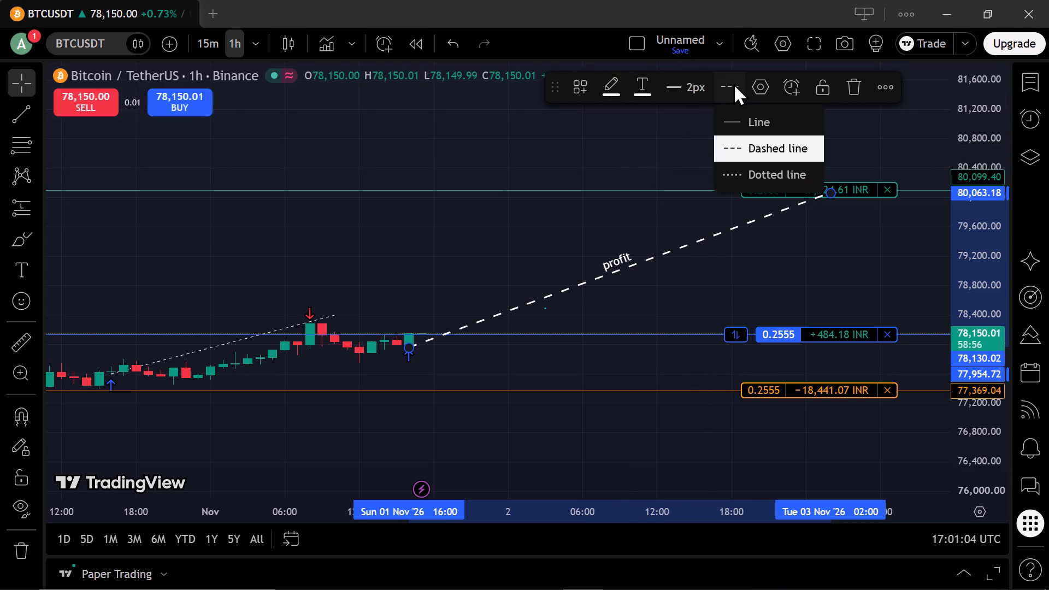
click(666, 104)
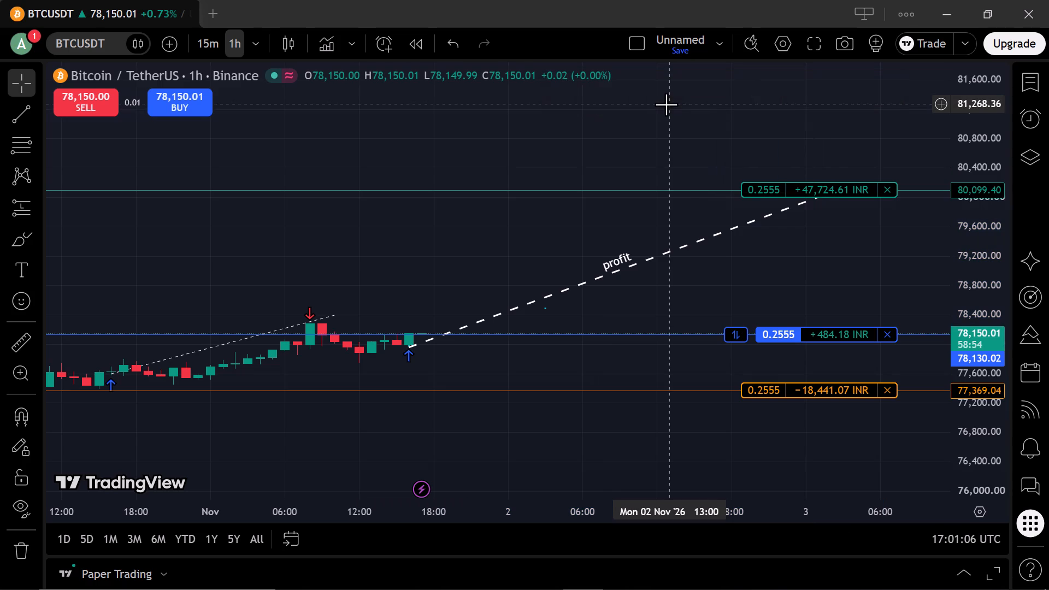
Select the profit trend line and move its floating options bar to the open chart area above the latest candles.
click(623, 257)
click(623, 257)
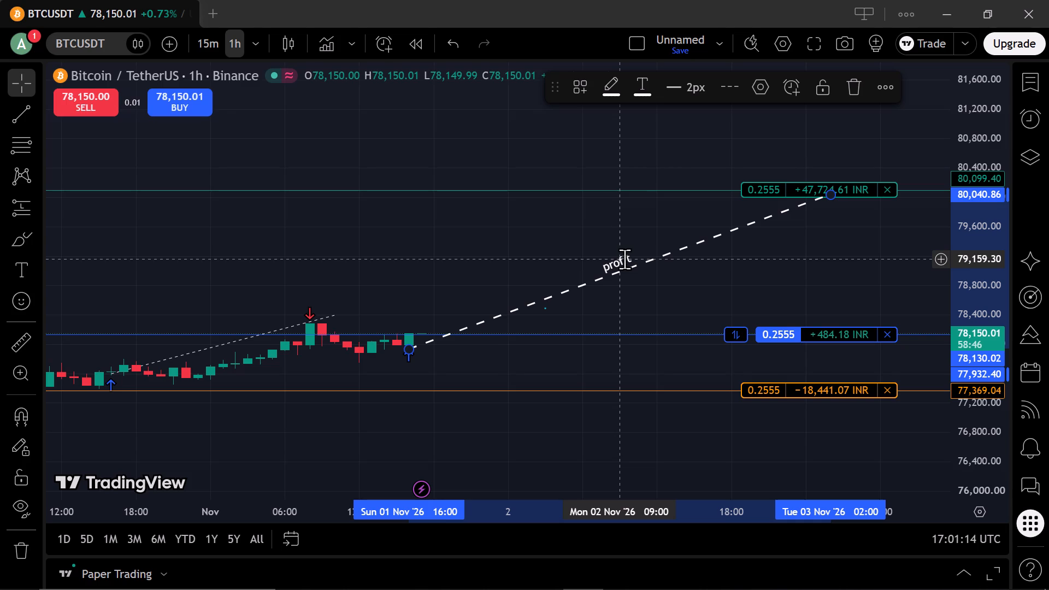
click(556, 85)
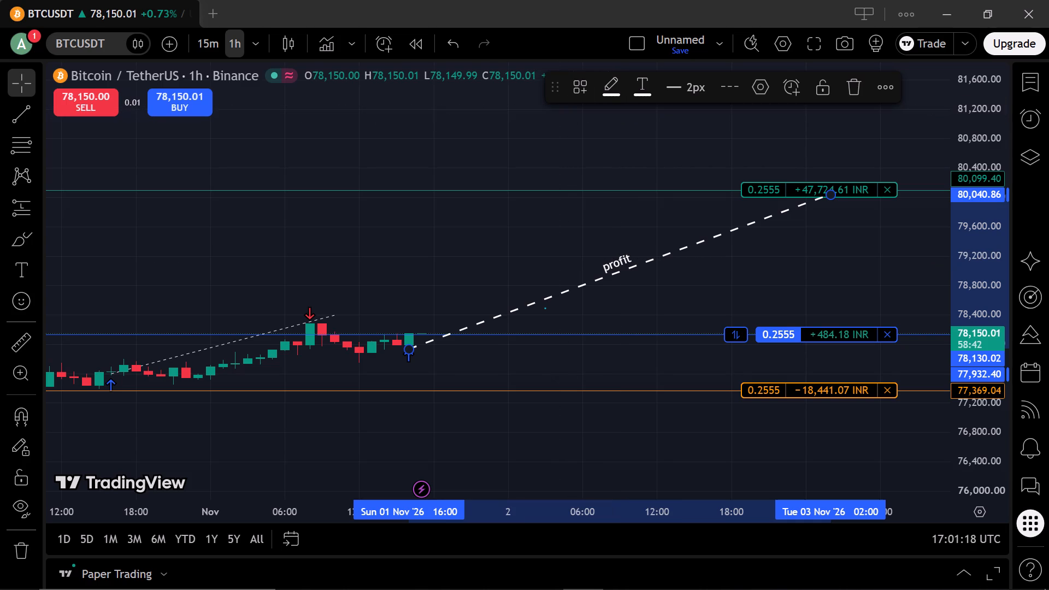
drag(557, 94, 531, 147)
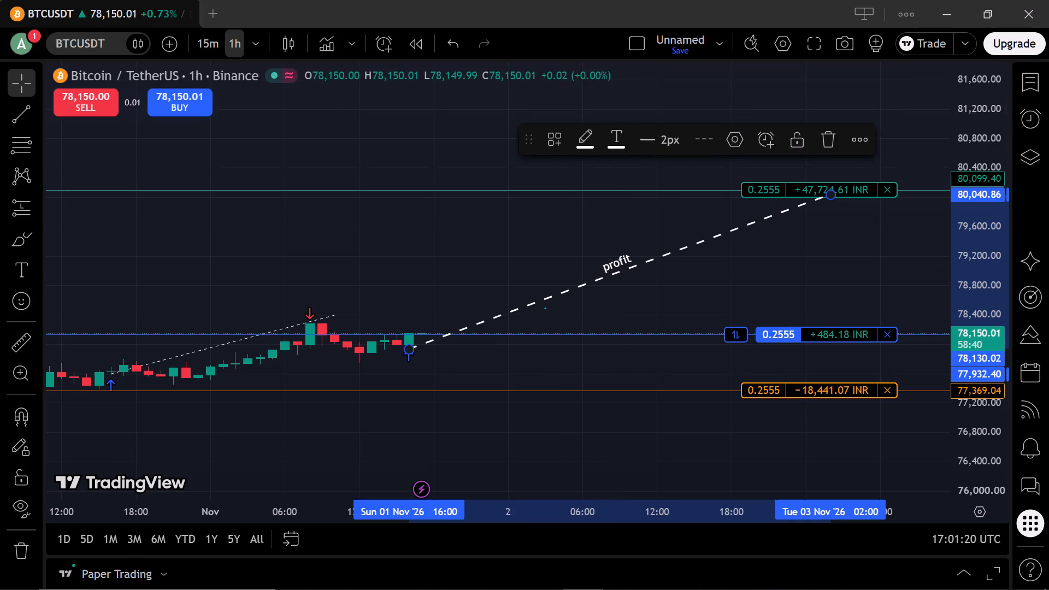
drag(531, 147, 357, 138)
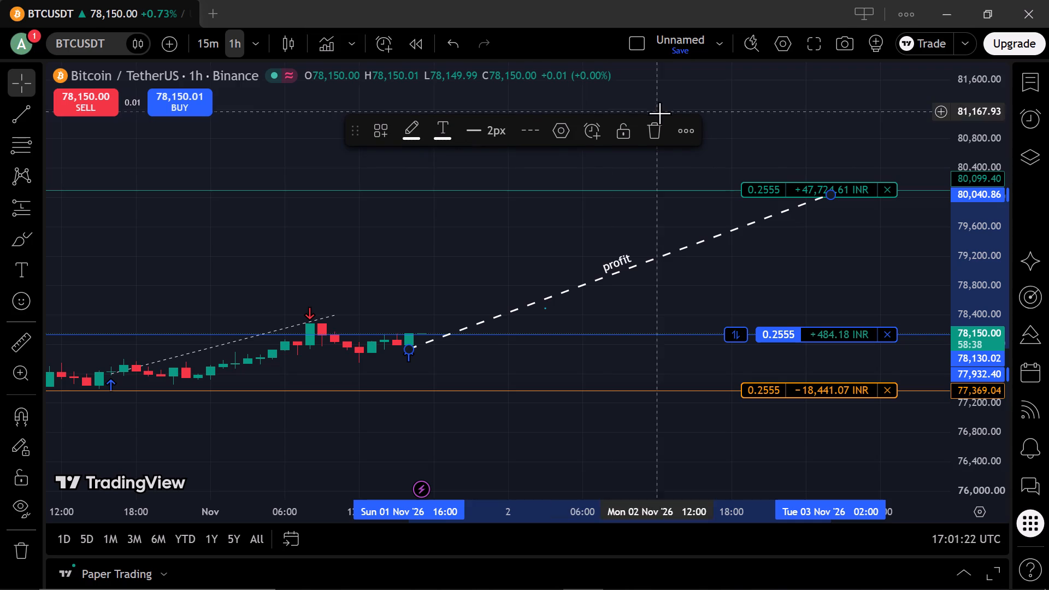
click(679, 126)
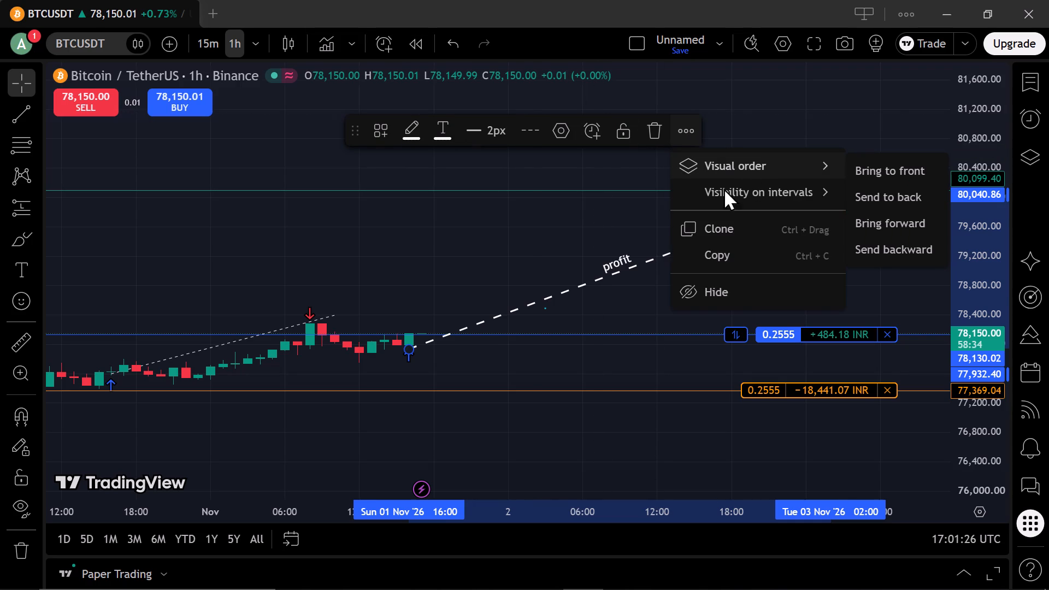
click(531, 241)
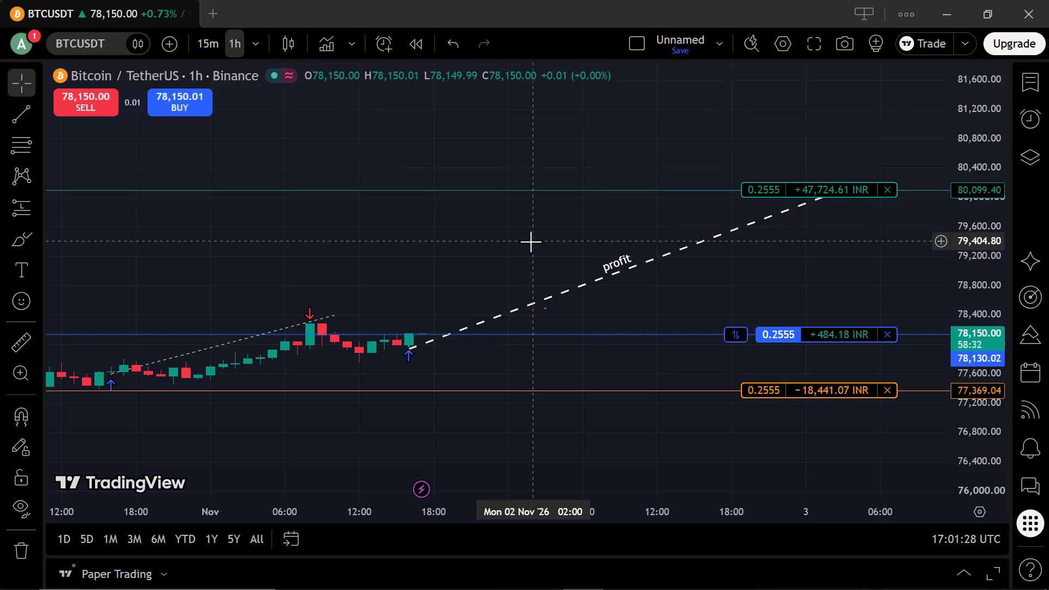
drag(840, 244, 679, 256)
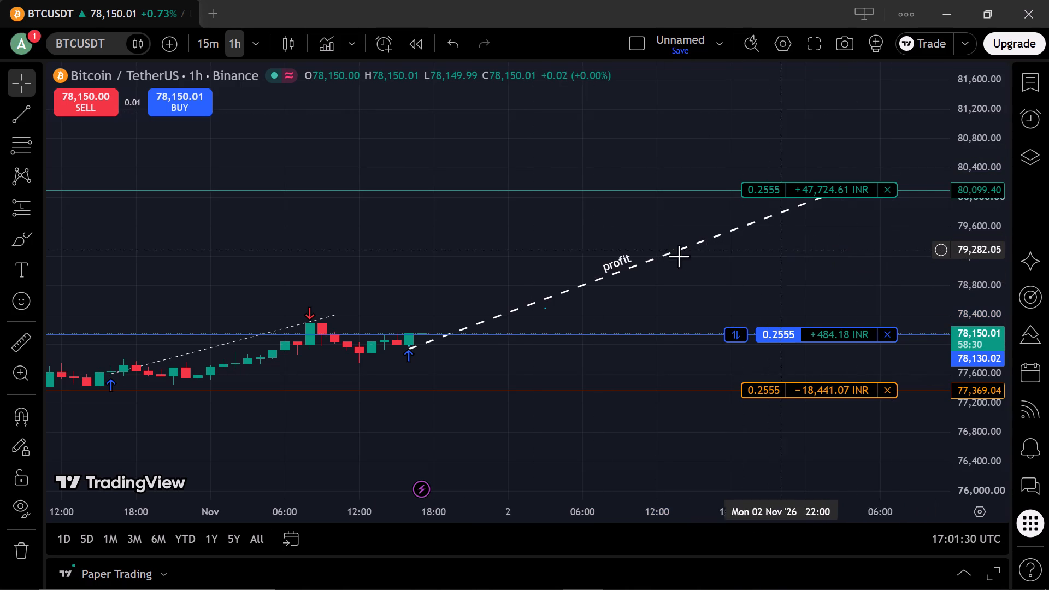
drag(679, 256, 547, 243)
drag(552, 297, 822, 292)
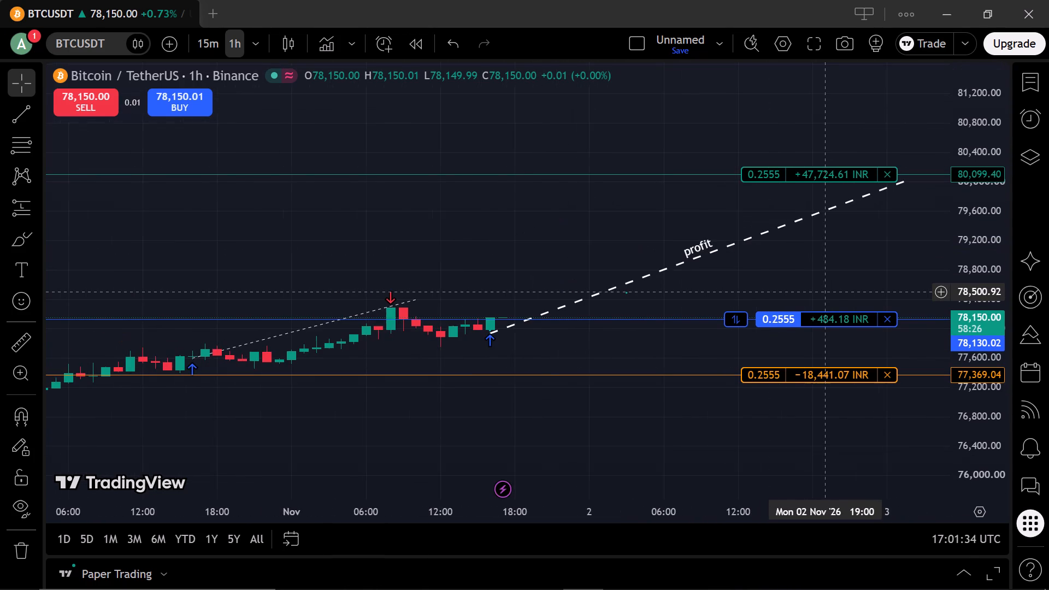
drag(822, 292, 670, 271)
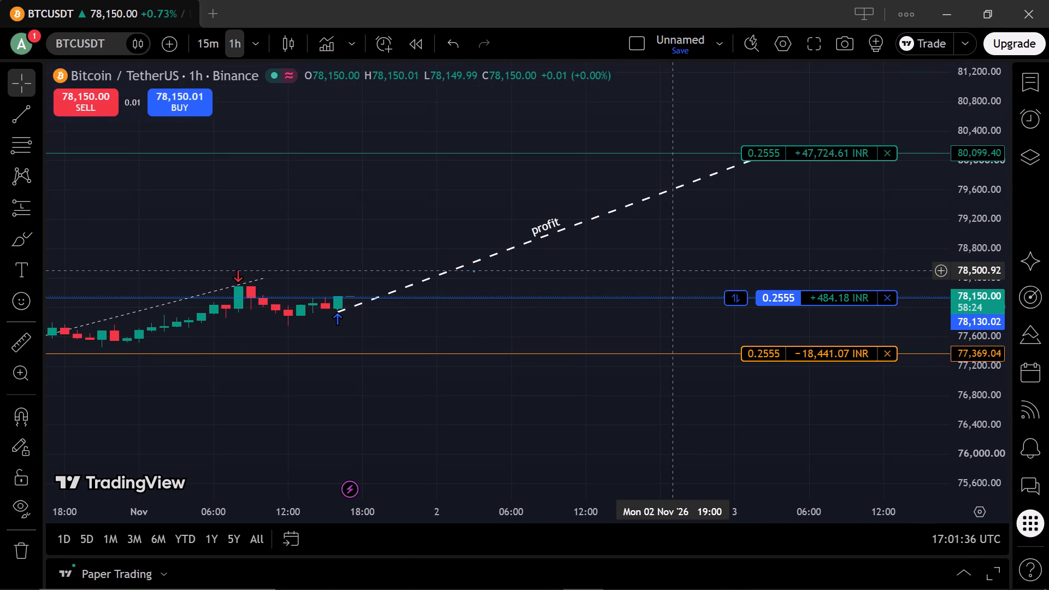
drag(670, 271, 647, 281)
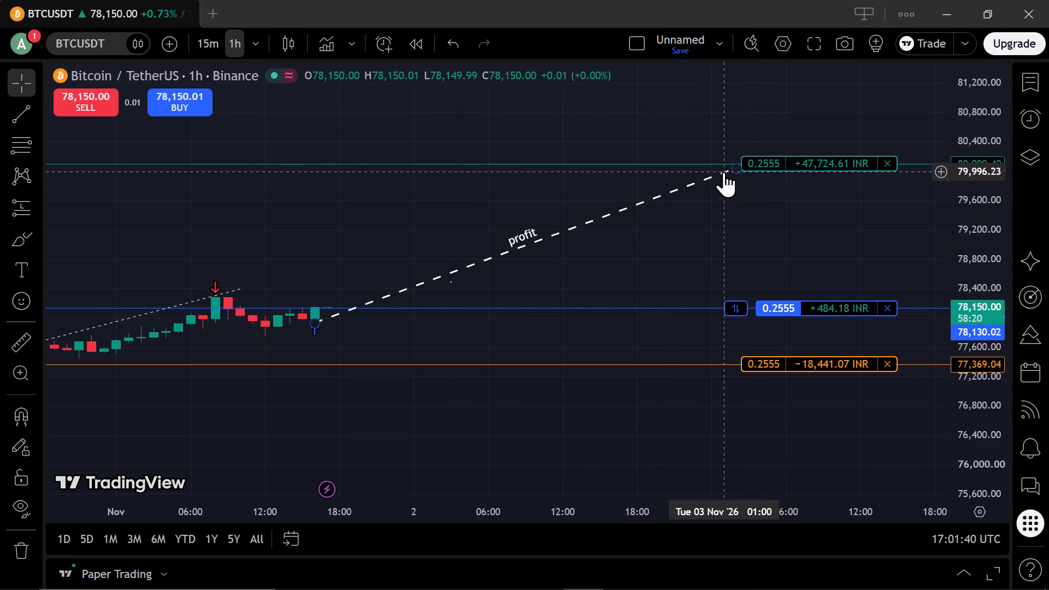
Move the far end of the dashed profit trend line to about 80,085 at 12:00 on 3 November, at the take-profit line.
drag(736, 167, 751, 174)
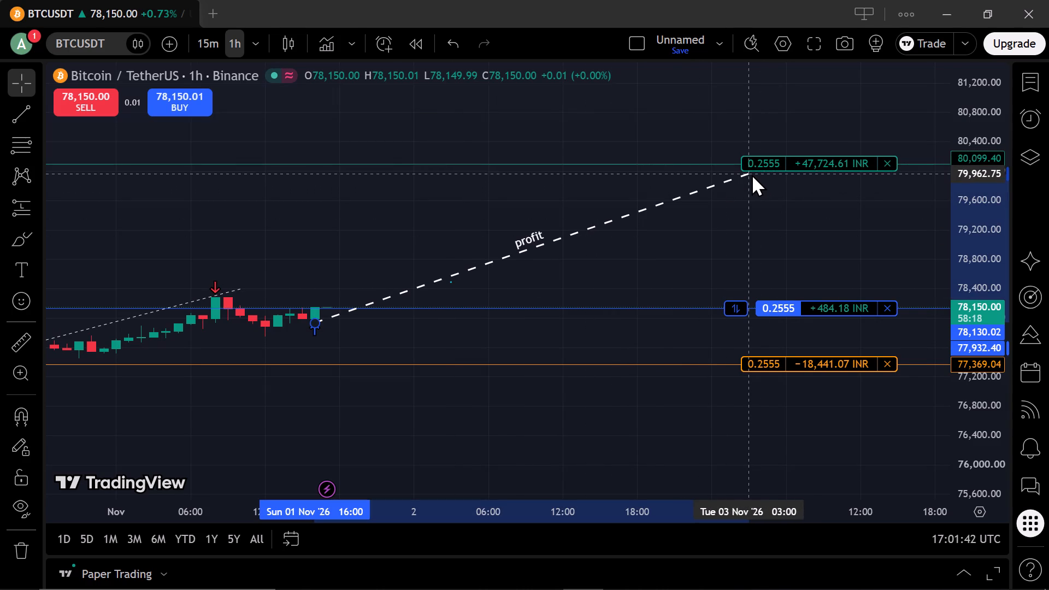
drag(751, 174, 787, 166)
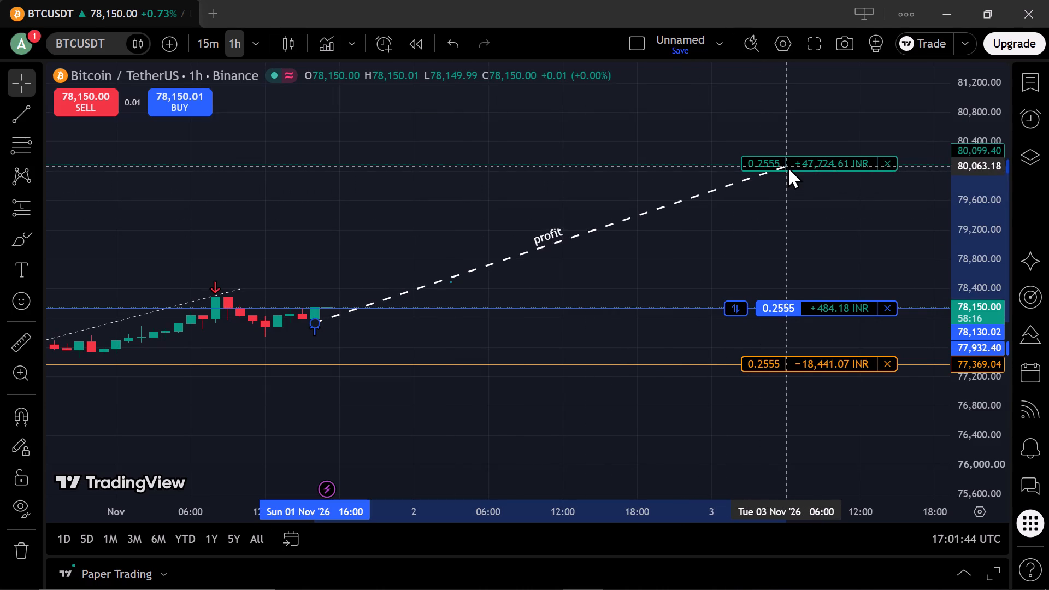
drag(787, 166, 777, 207)
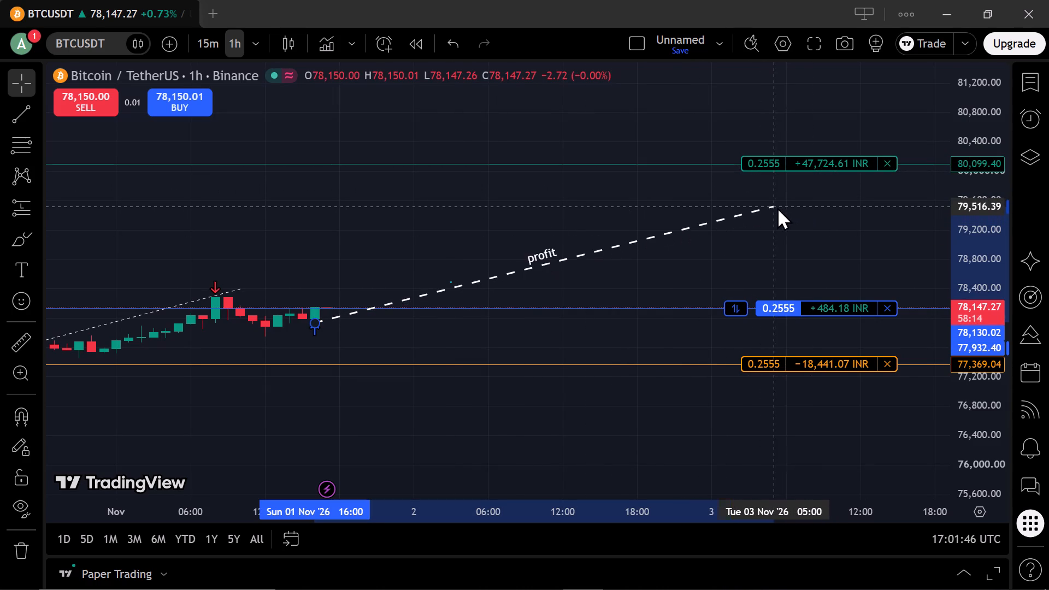
drag(777, 207, 838, 214)
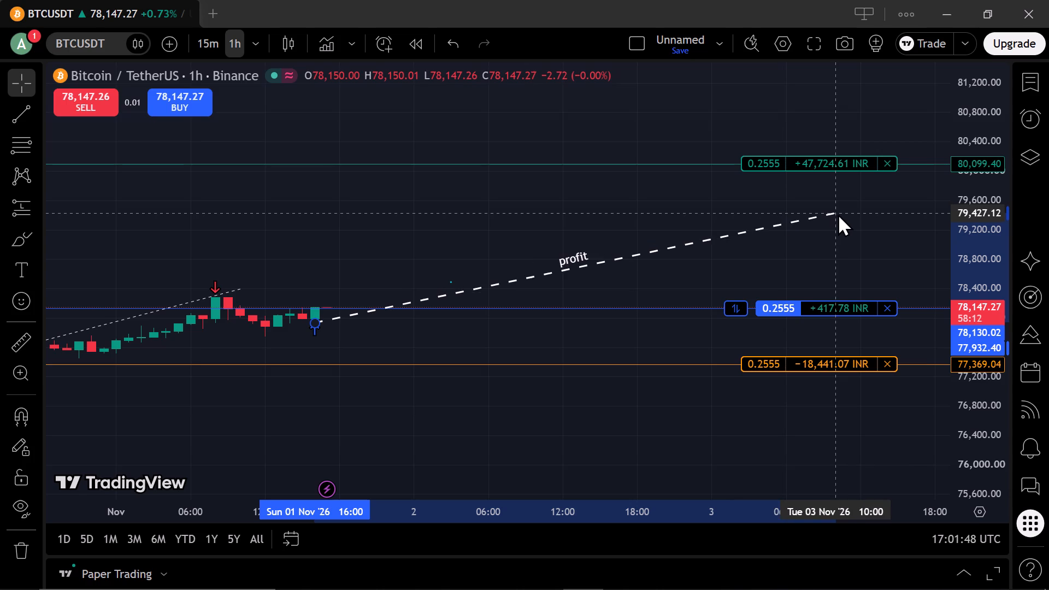
drag(838, 214, 872, 169)
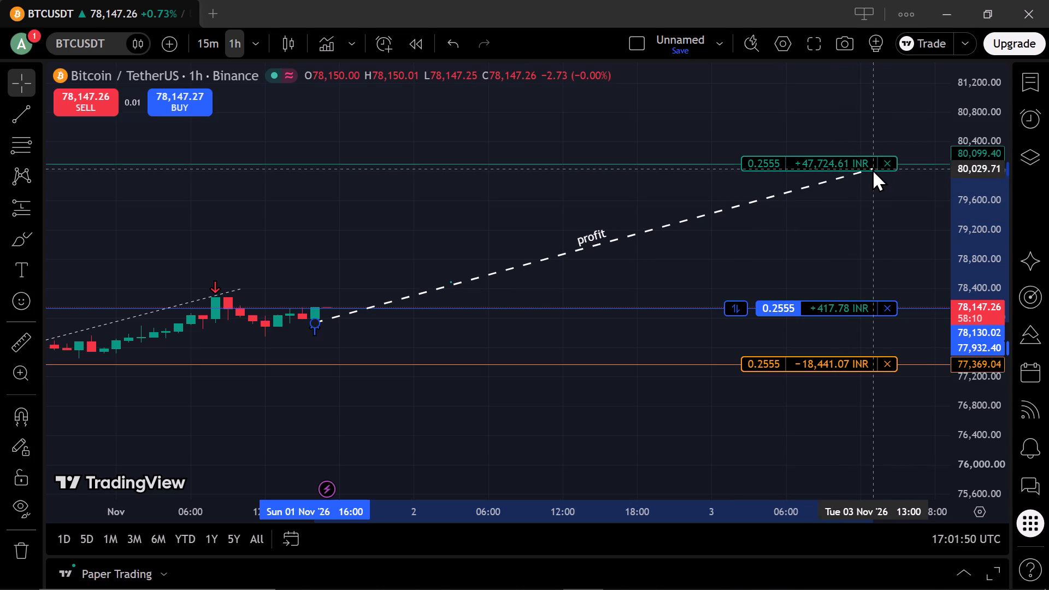
drag(872, 169, 865, 169)
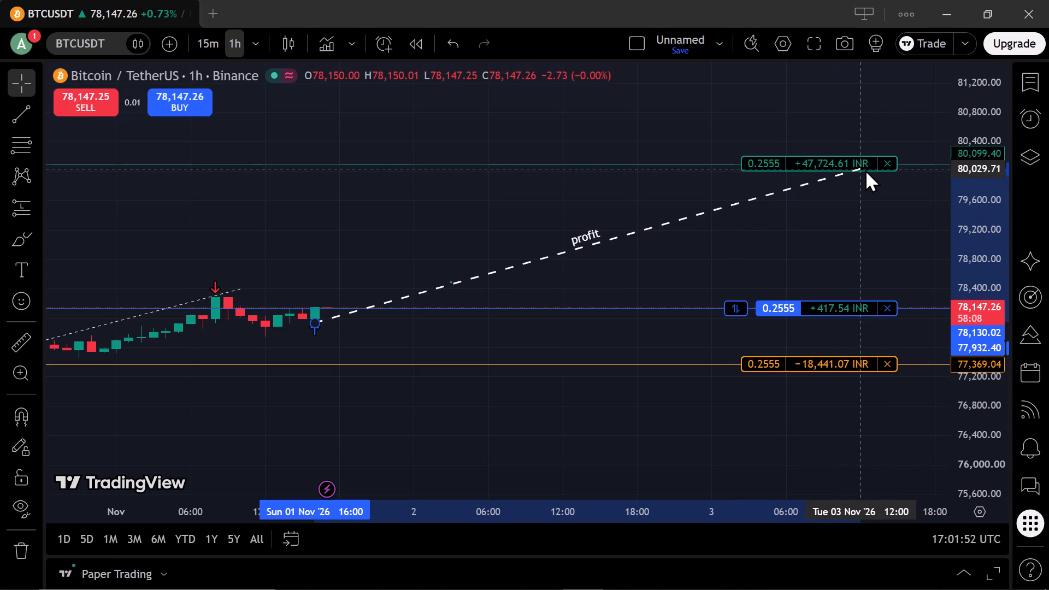
drag(865, 169, 864, 190)
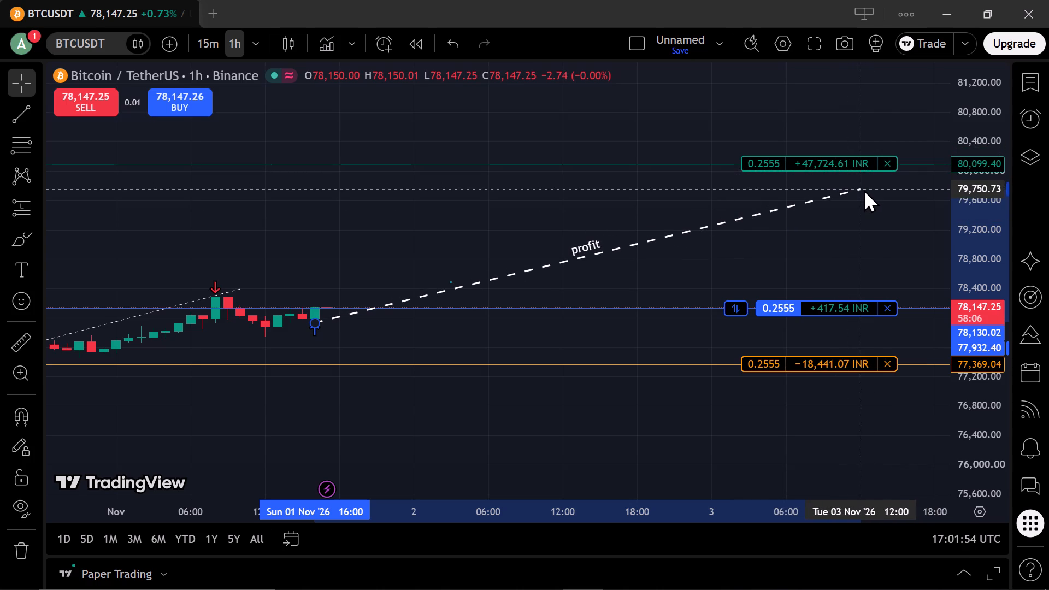
drag(864, 190, 863, 194)
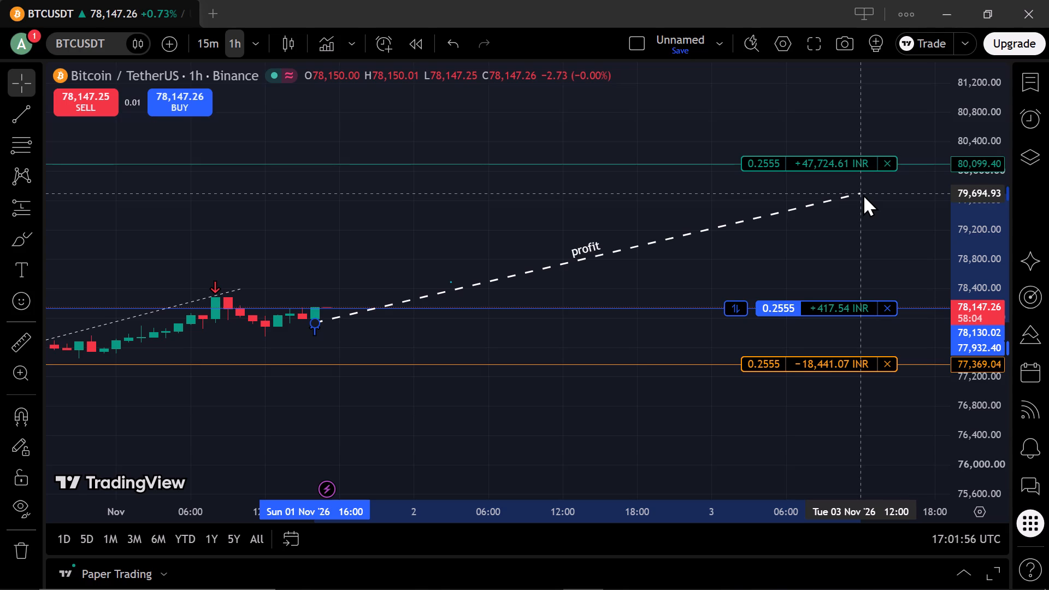
drag(863, 194, 986, 168)
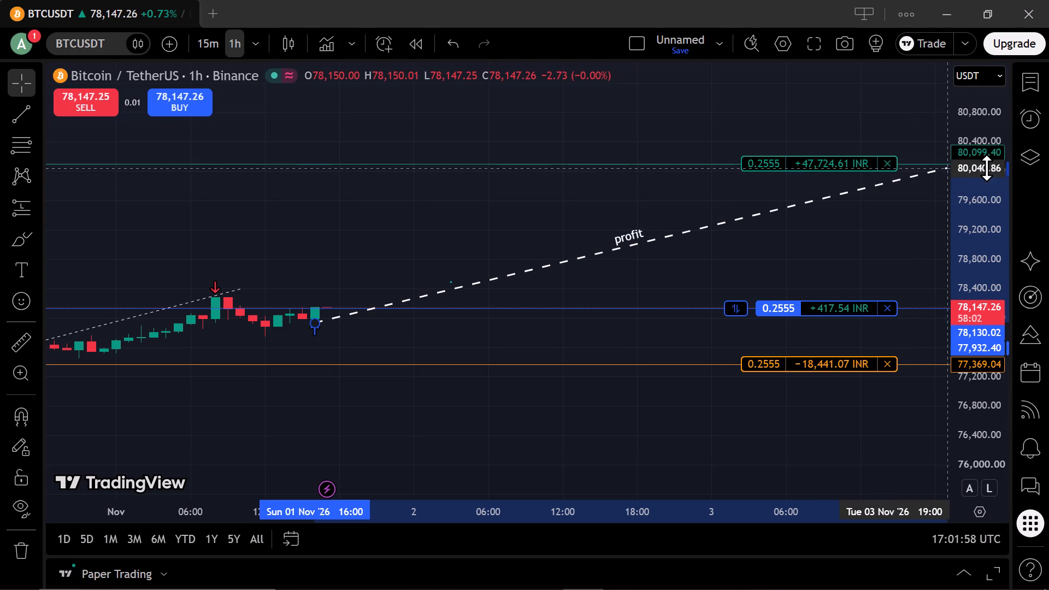
drag(986, 168, 938, 166)
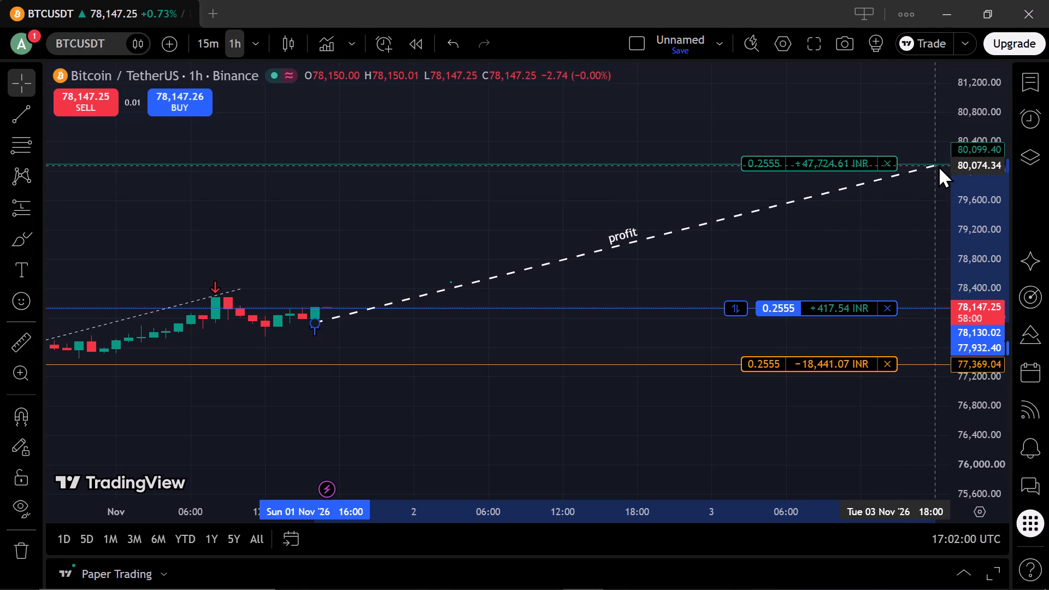
drag(938, 166, 840, 183)
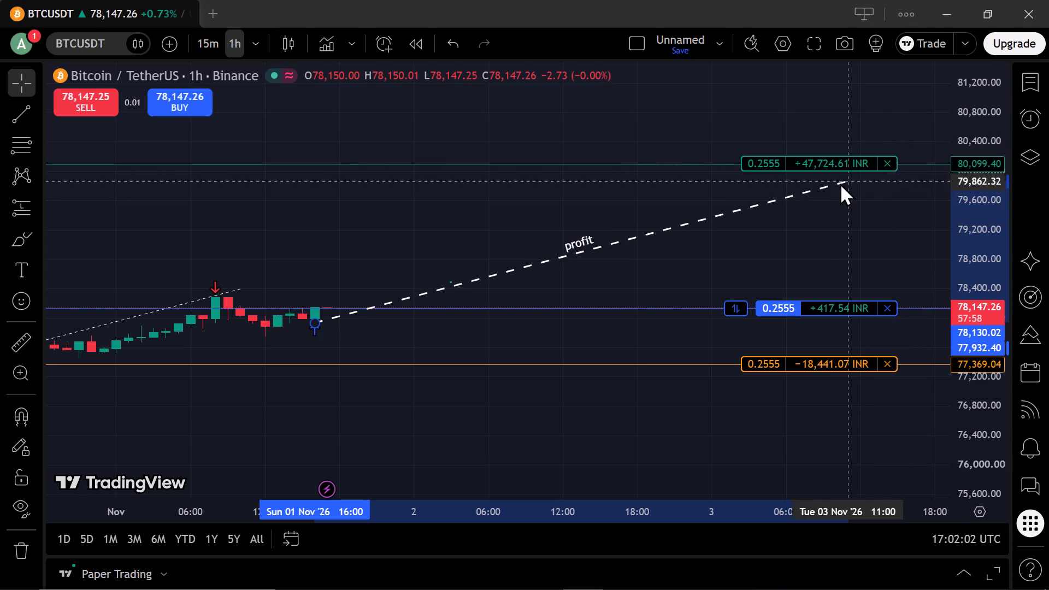
drag(840, 183, 455, 231)
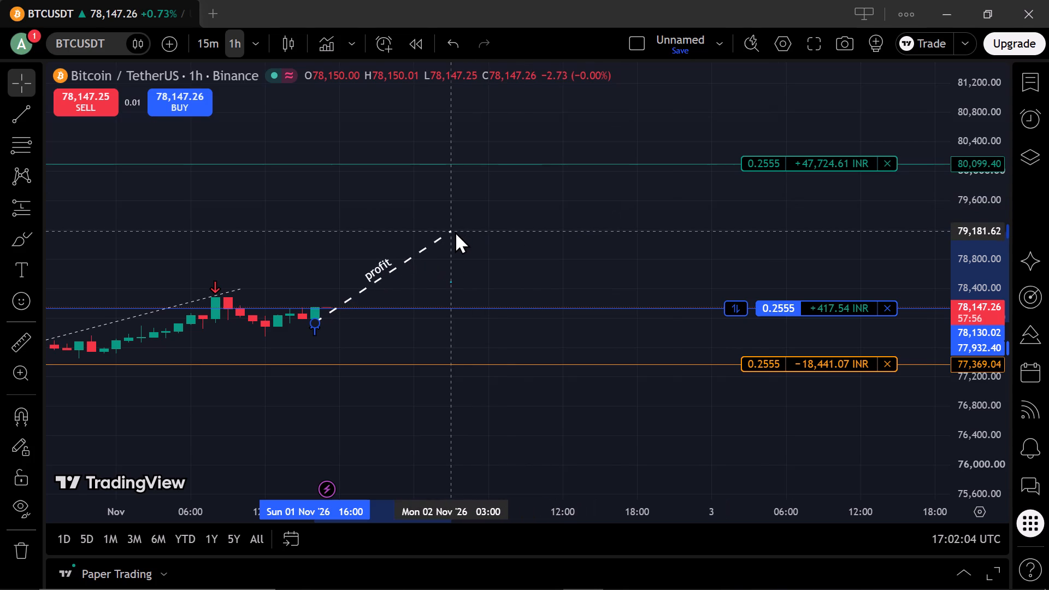
drag(455, 231, 595, 227)
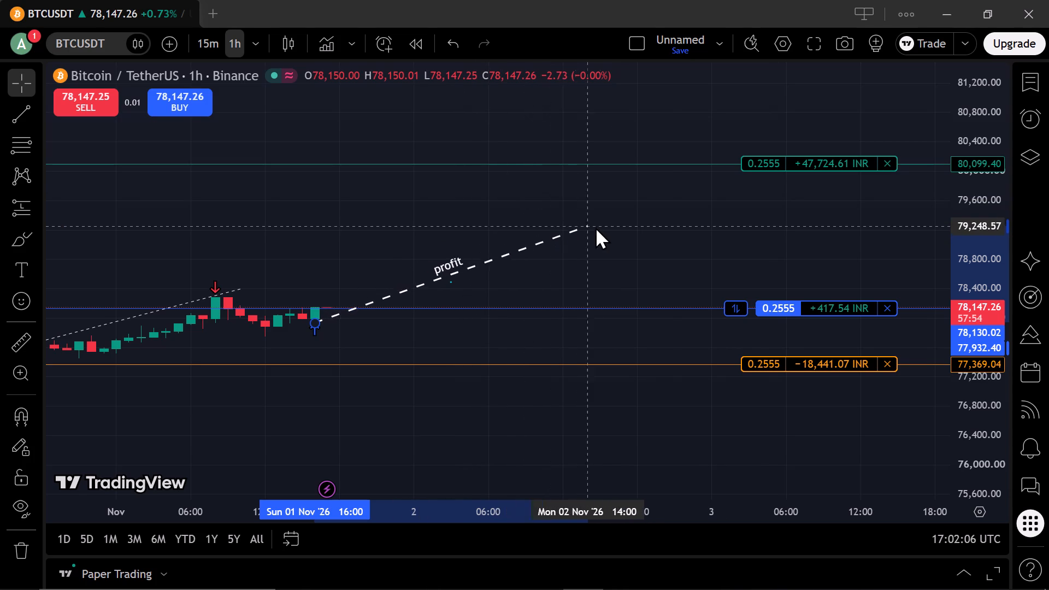
drag(595, 227, 650, 225)
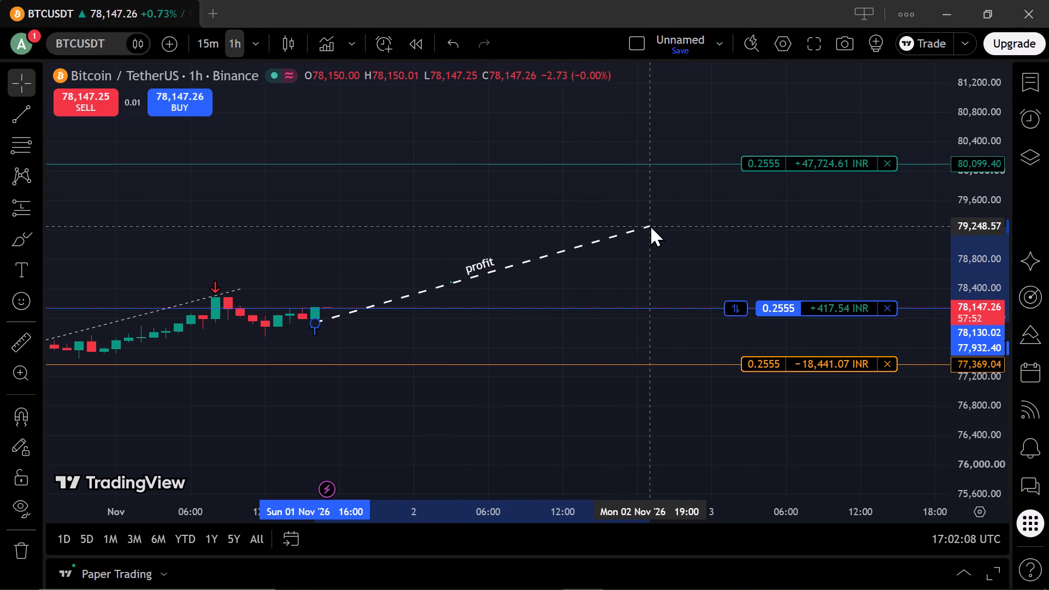
drag(650, 225, 890, 175)
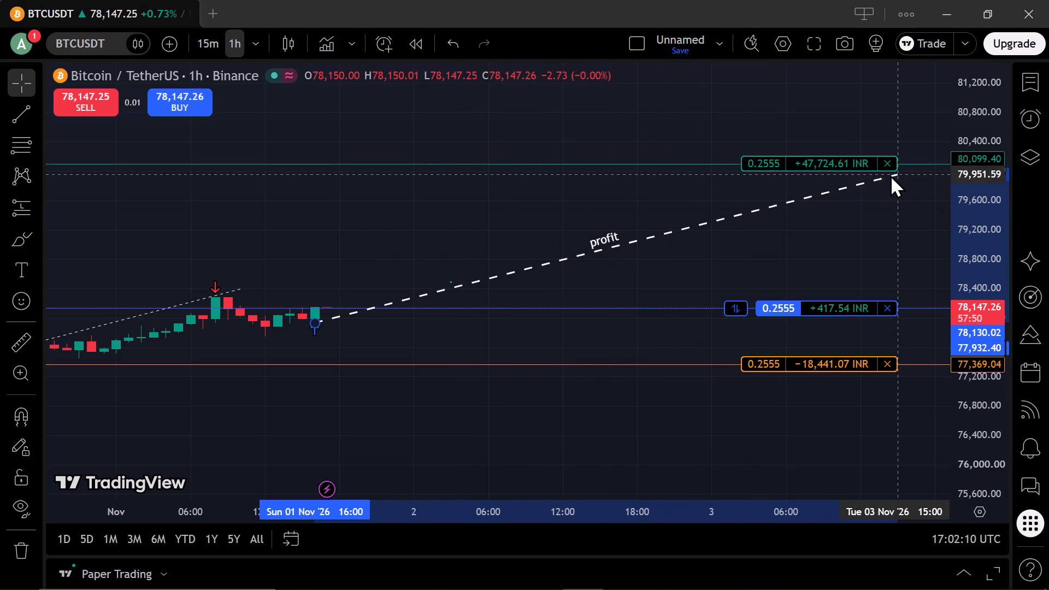
drag(890, 175, 861, 165)
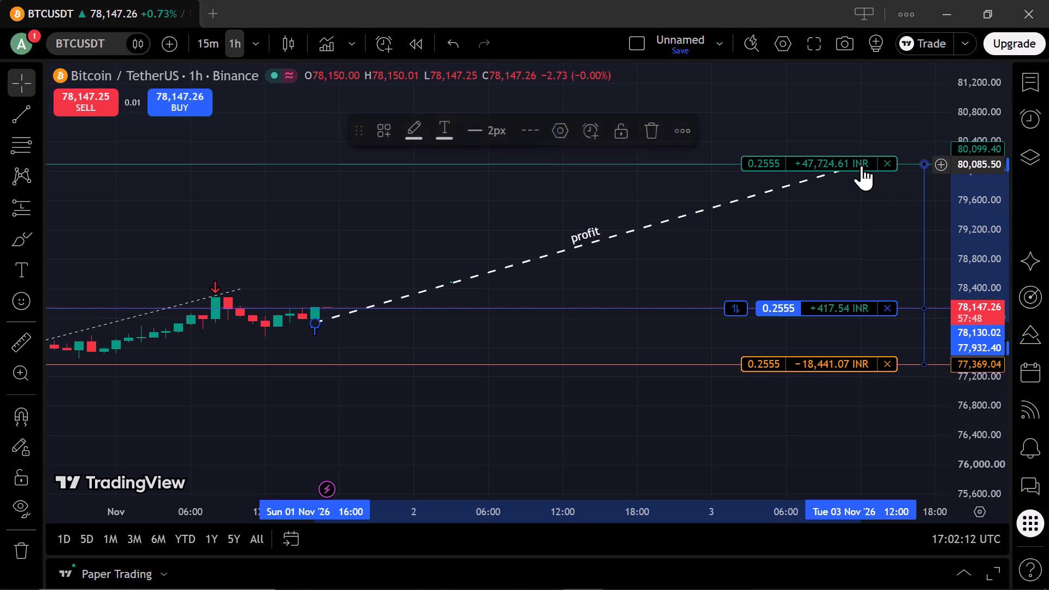
click(729, 270)
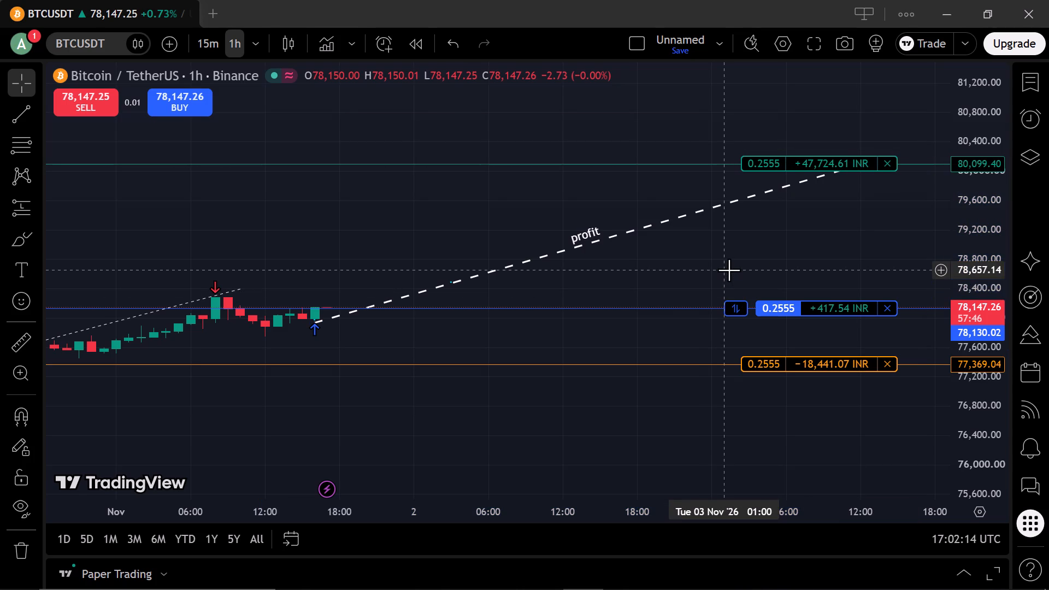
Move the BTCUSDT position's stop-loss line to 77,373.85 and confirm the change.
drag(681, 435, 680, 435)
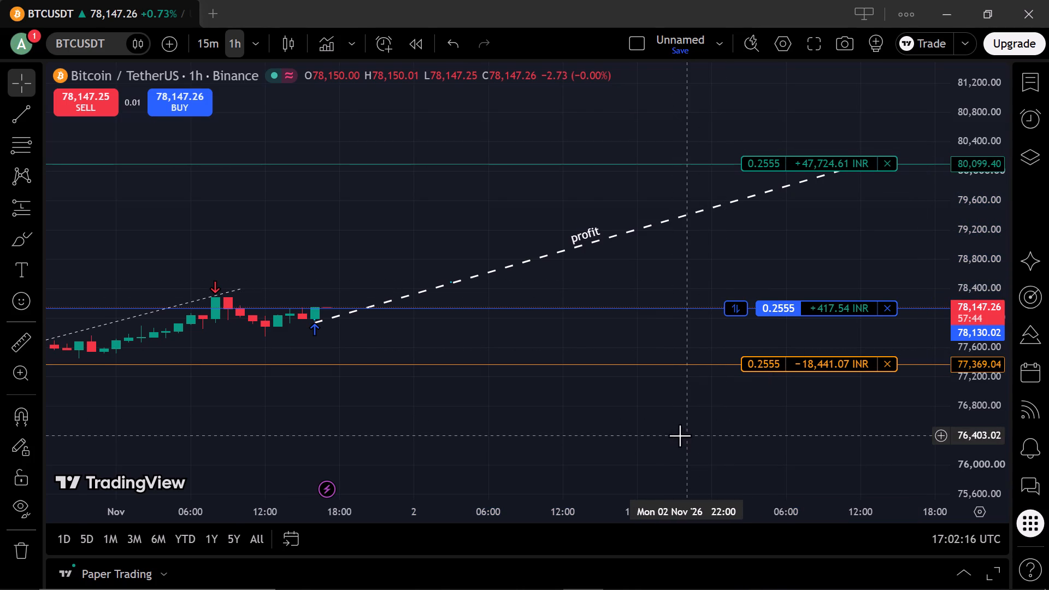
drag(680, 435, 679, 439)
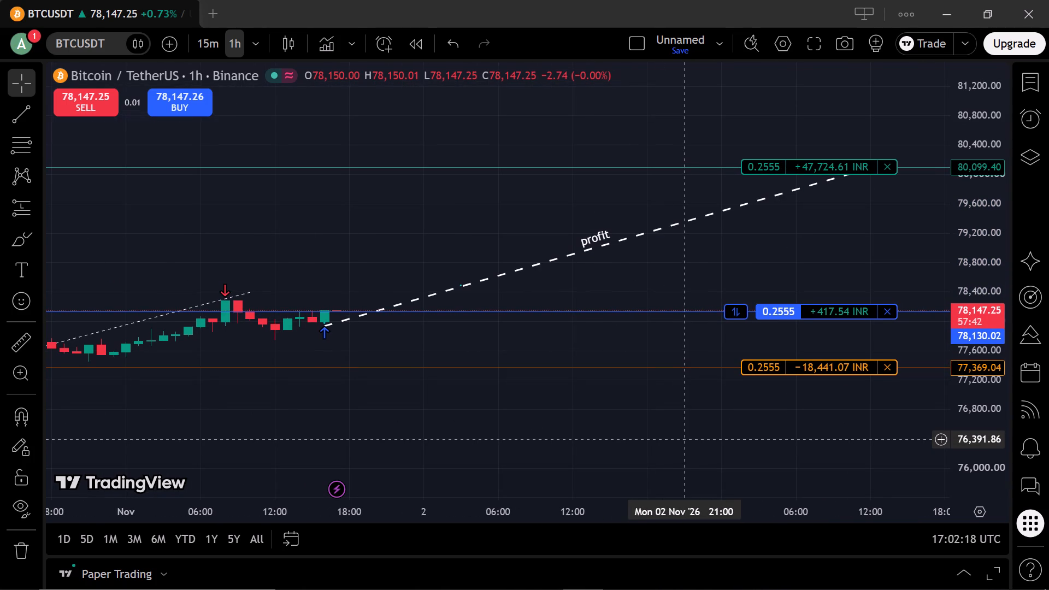
drag(679, 439, 700, 374)
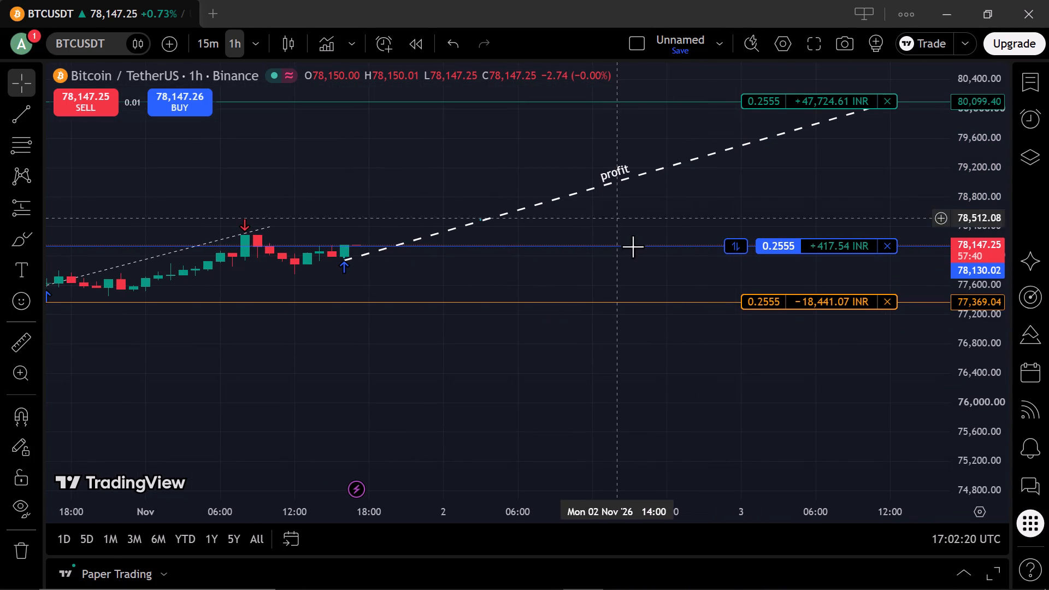
click(612, 303)
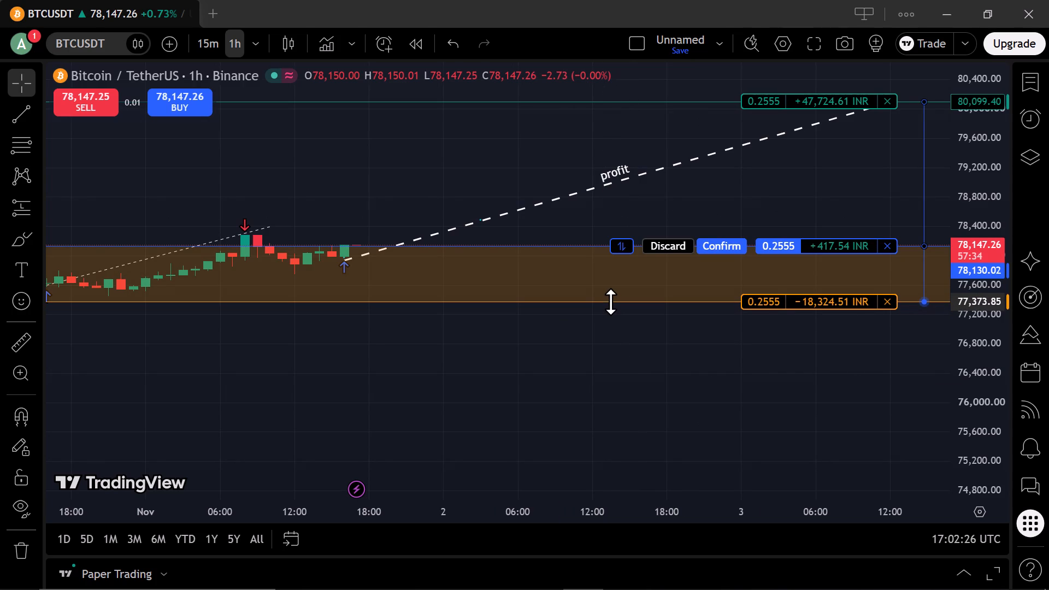
click(649, 367)
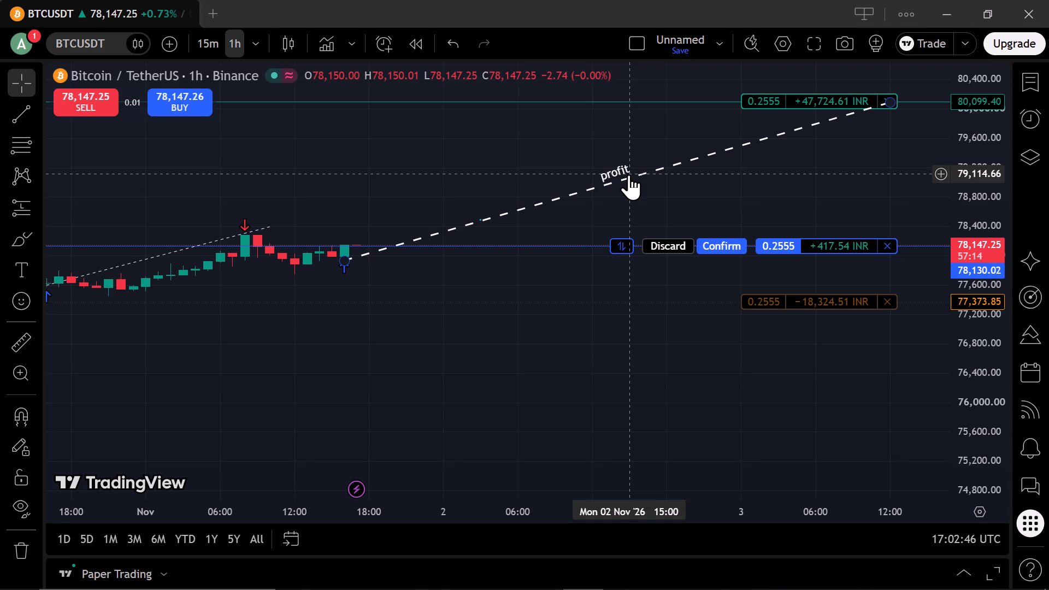
click(729, 245)
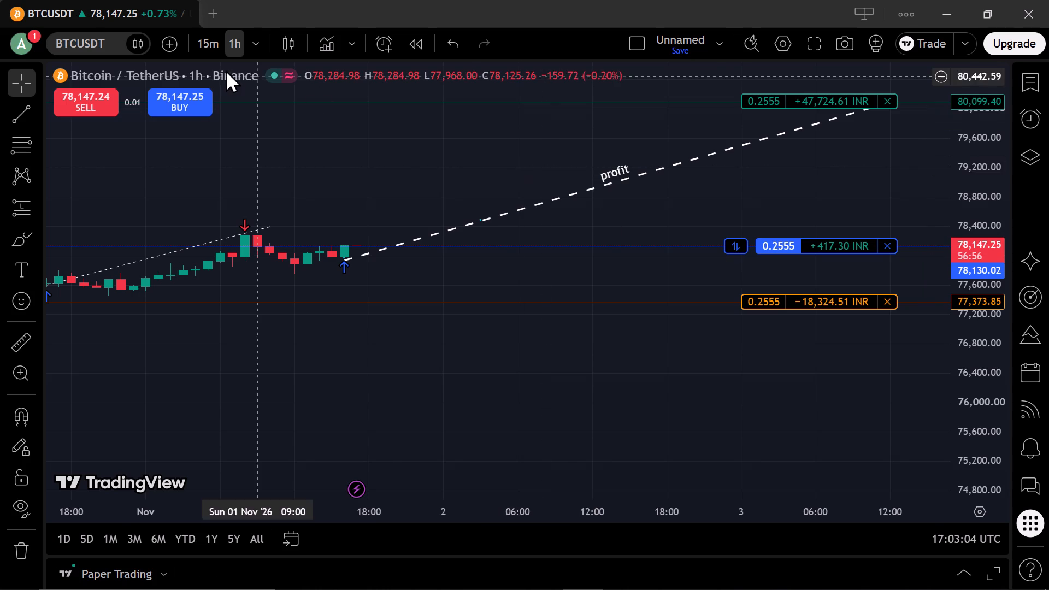
Examine the entry and profit path on the 15-minute timeframe, then return the chart to 1 hour.
click(204, 36)
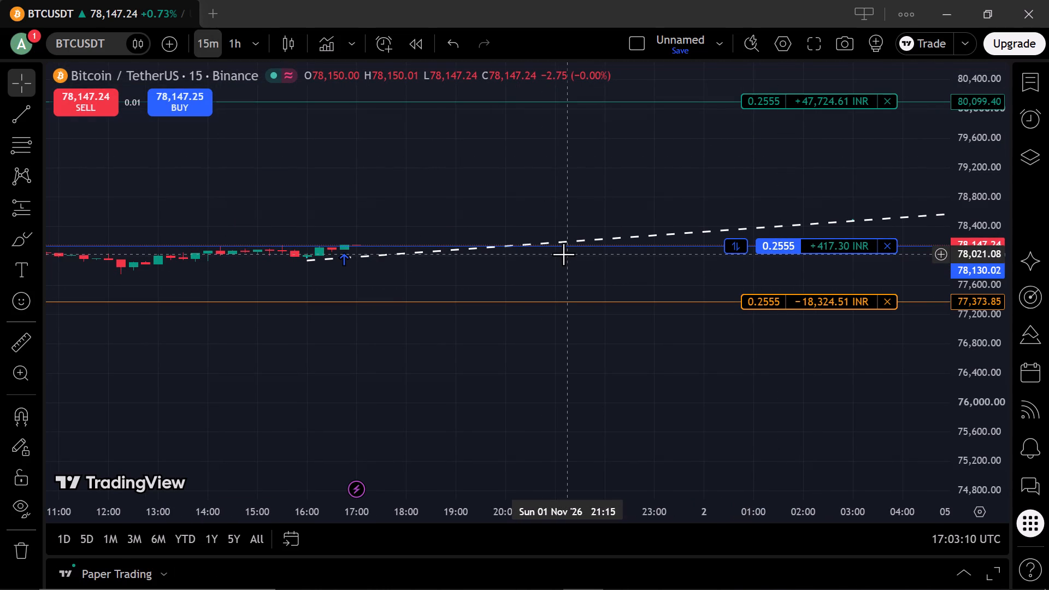
drag(294, 216, 618, 269)
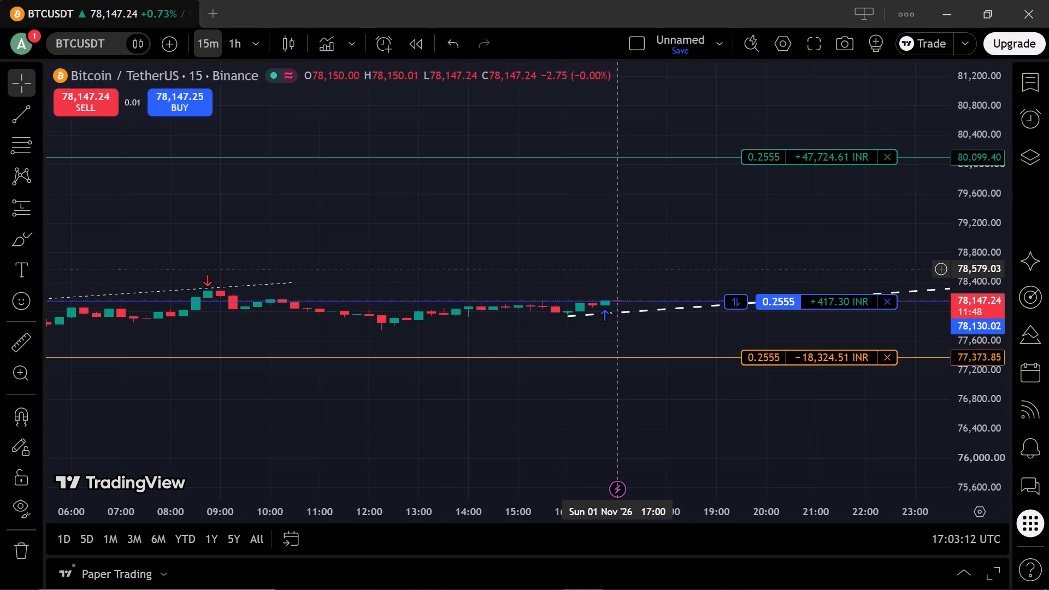
drag(618, 269, 504, 241)
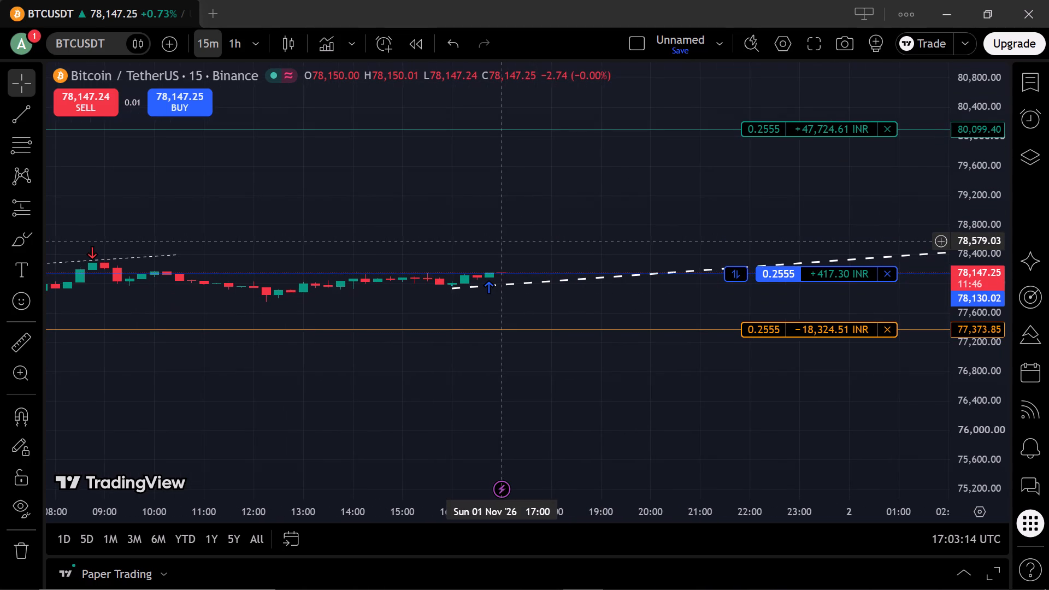
drag(504, 241, 358, 213)
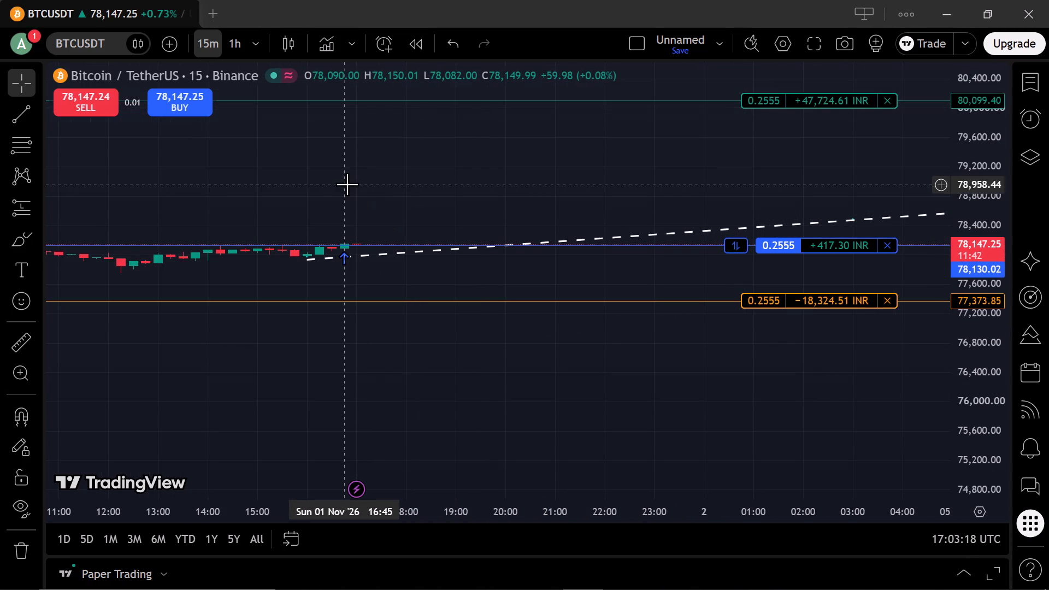
drag(347, 184, 463, 194)
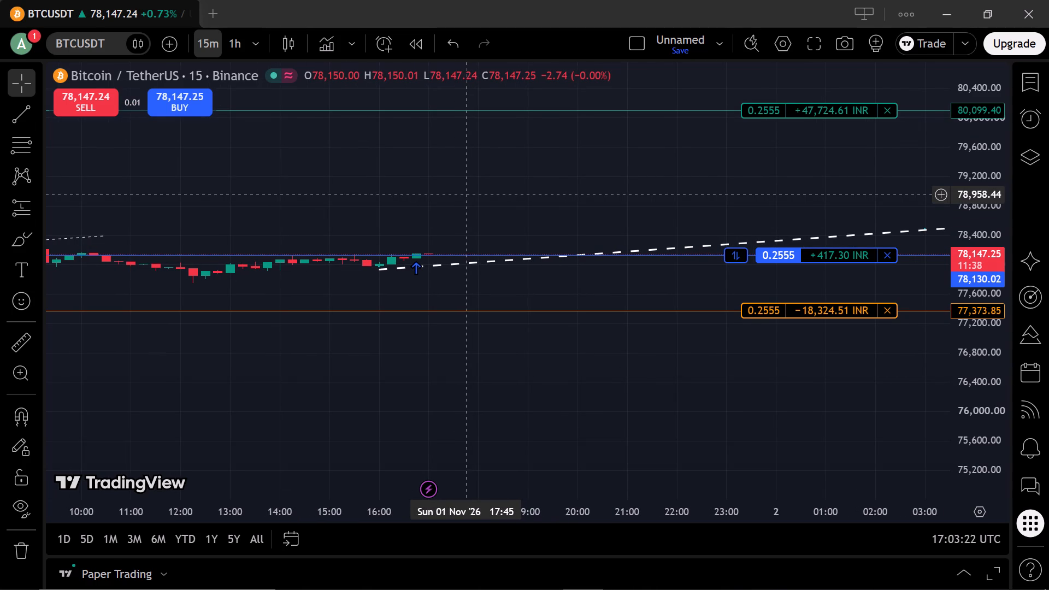
drag(463, 194, 431, 186)
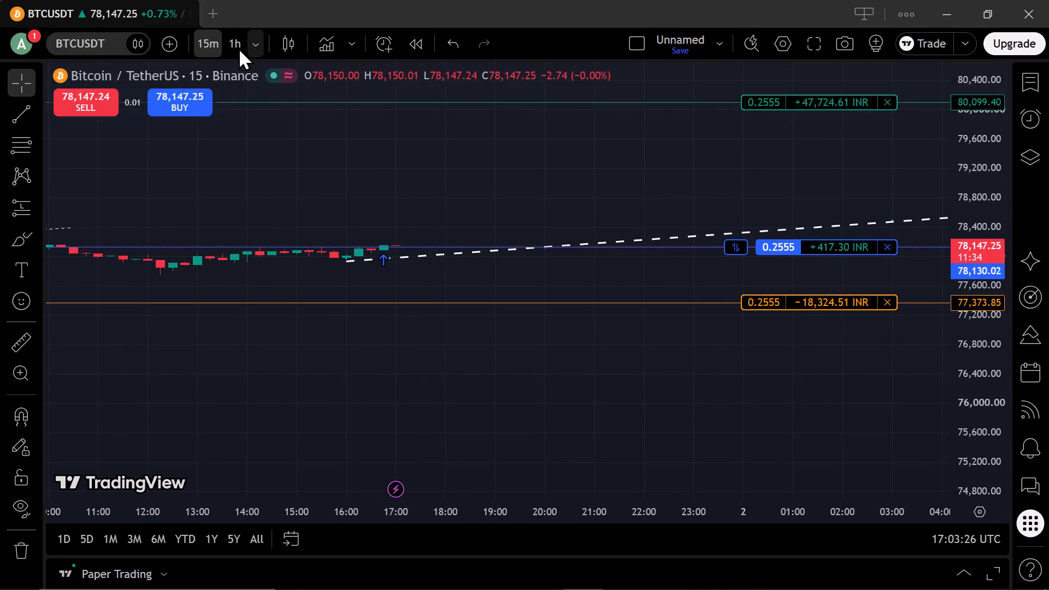
click(230, 42)
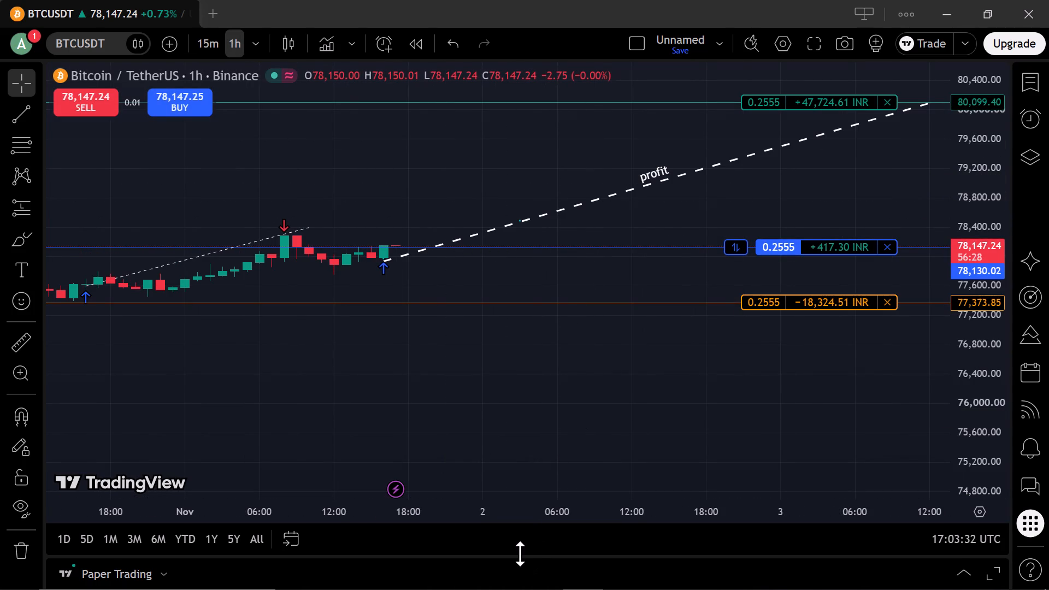
Expand the Paper Trading panel below the chart to show the account's open positions.
drag(518, 553, 518, 361)
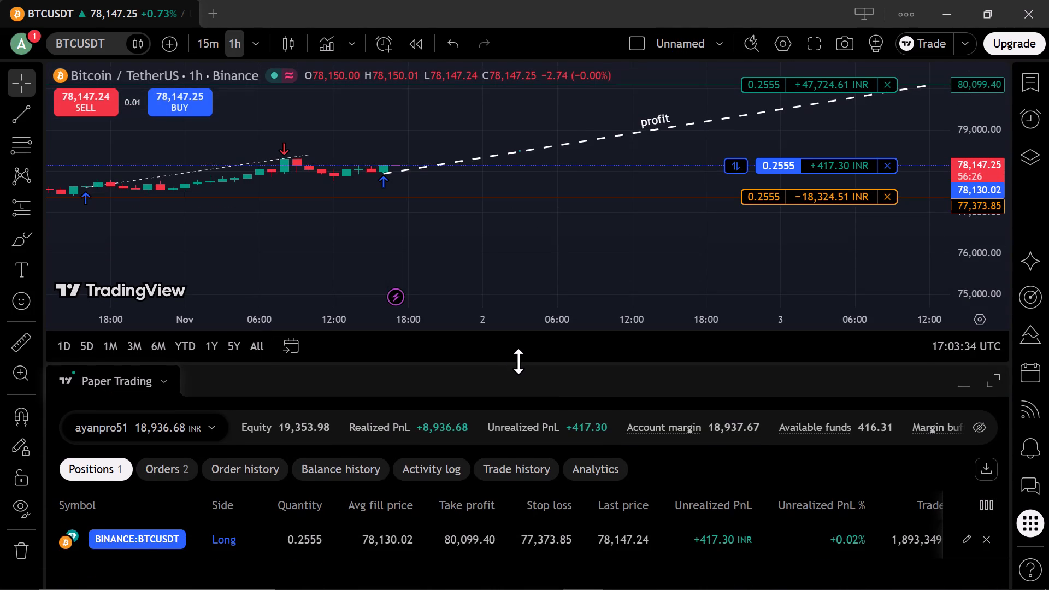
Collapse the Paper Trading panel to give the chart its full height, and dismiss the advertisement and upgrade offer.
drag(518, 361, 518, 362)
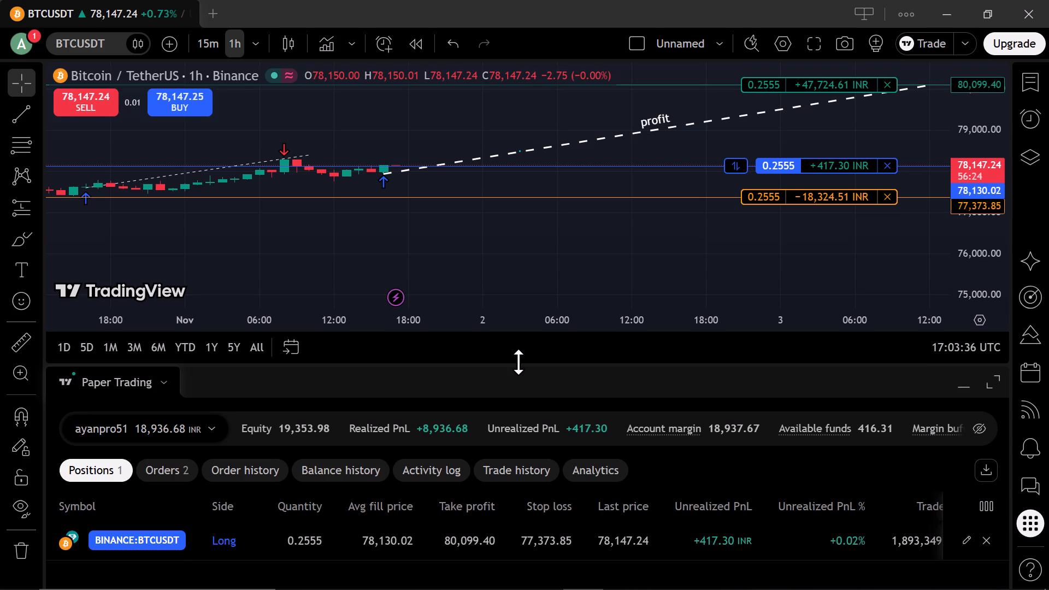
drag(518, 362, 506, 589)
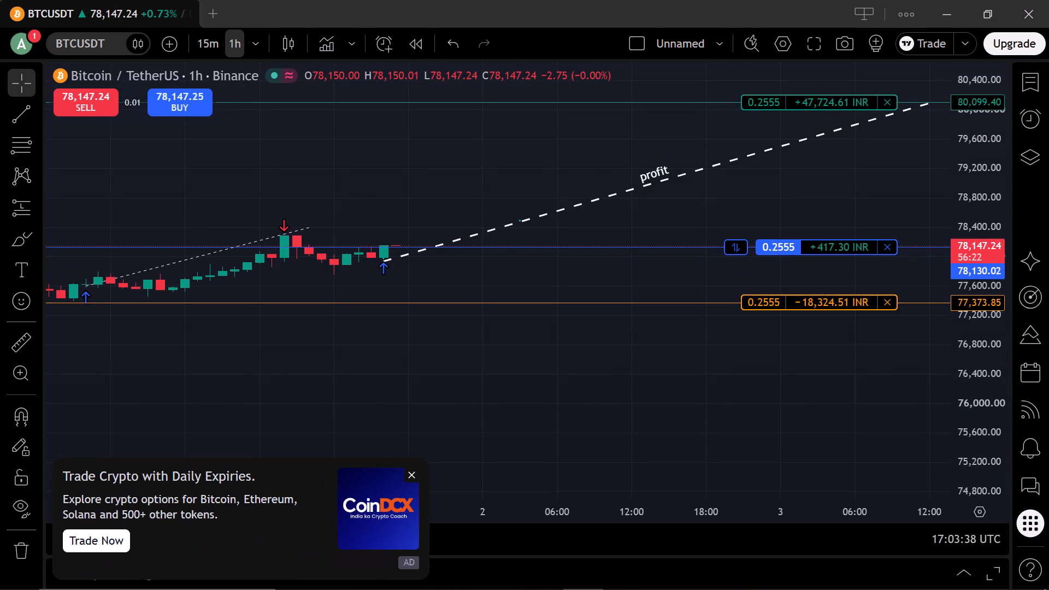
click(411, 470)
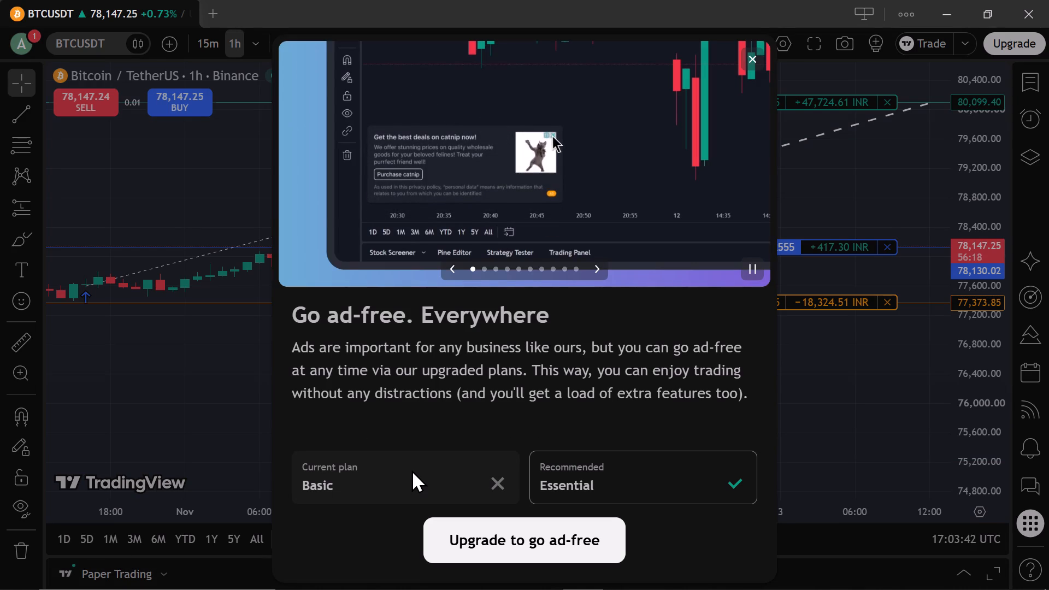
click(757, 61)
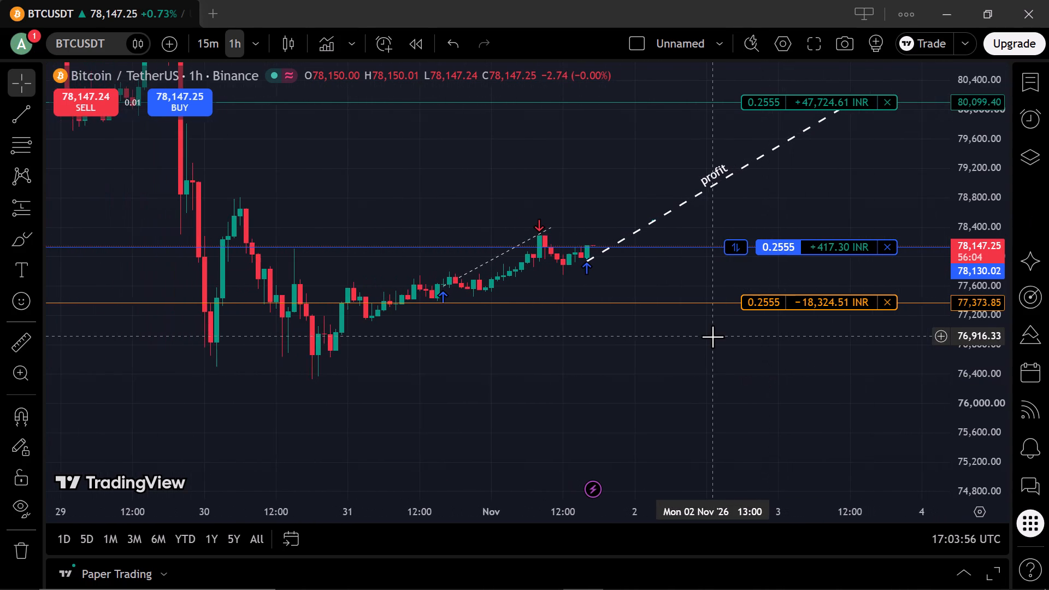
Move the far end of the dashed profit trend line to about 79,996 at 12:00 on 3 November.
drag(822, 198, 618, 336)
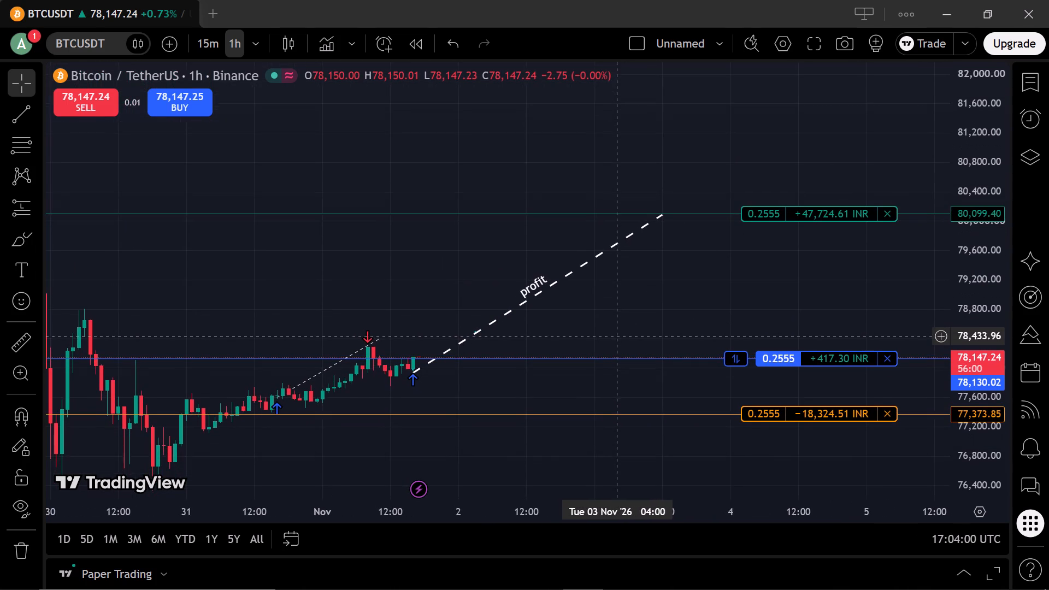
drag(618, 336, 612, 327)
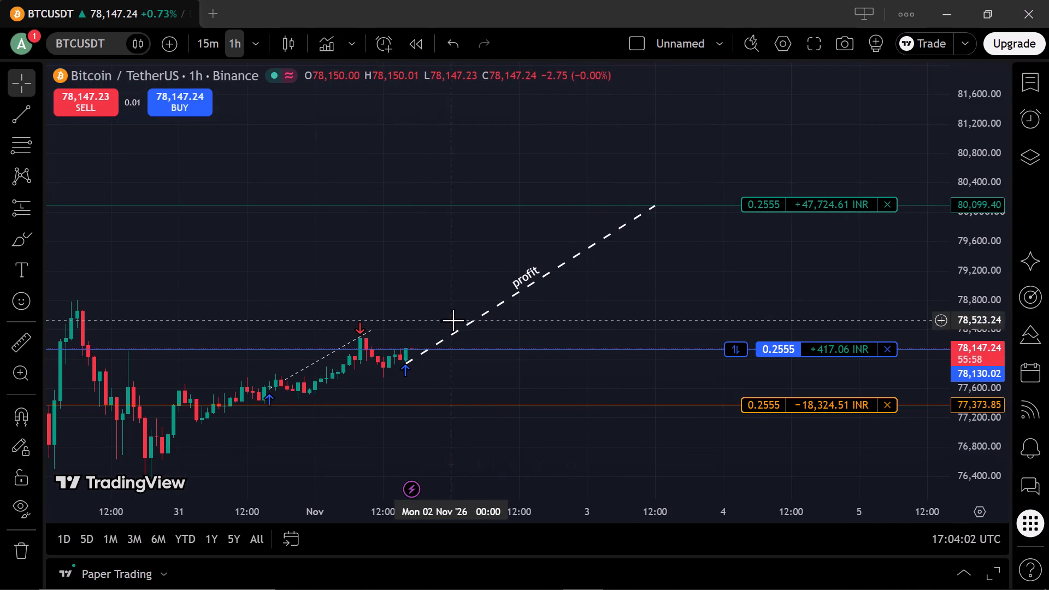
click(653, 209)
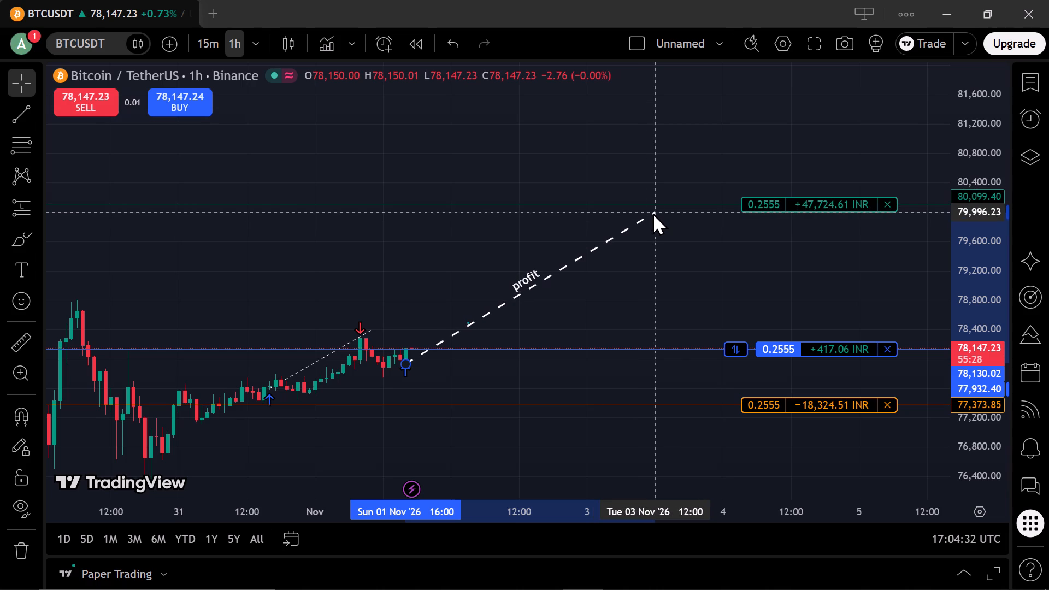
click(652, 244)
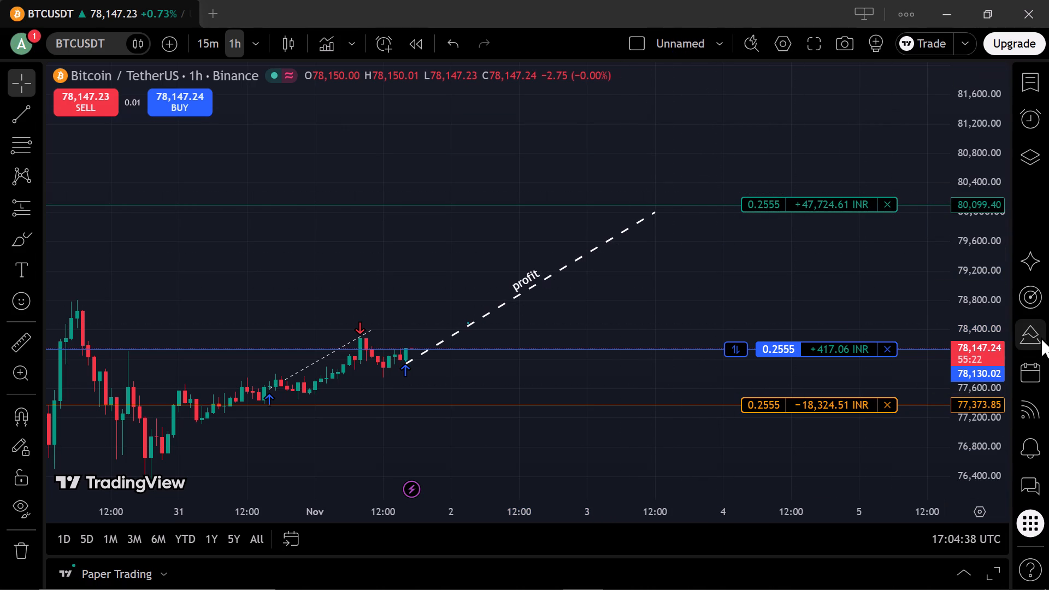
click(1031, 305)
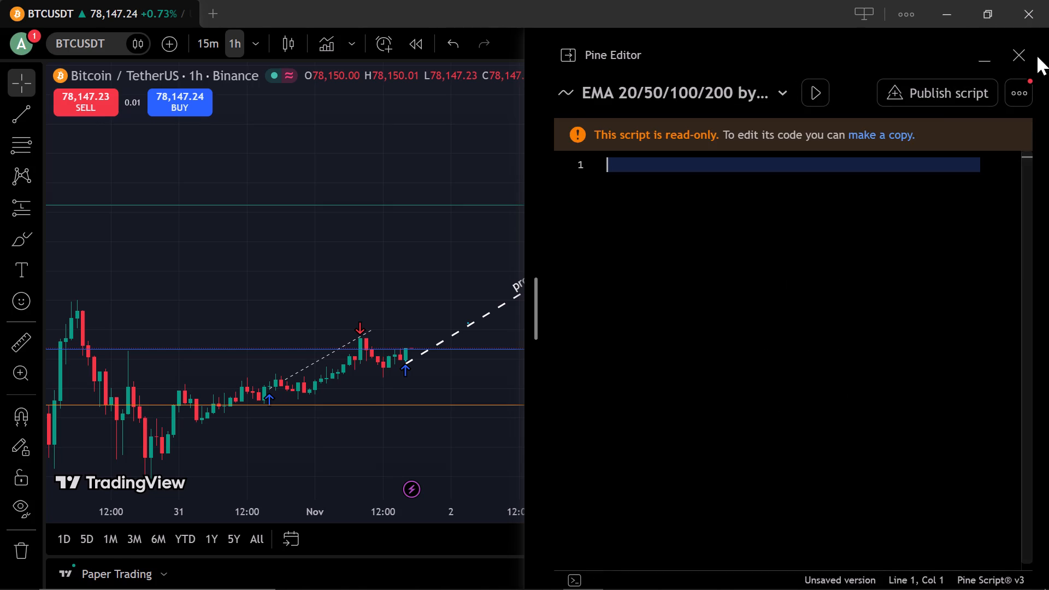
click(1014, 52)
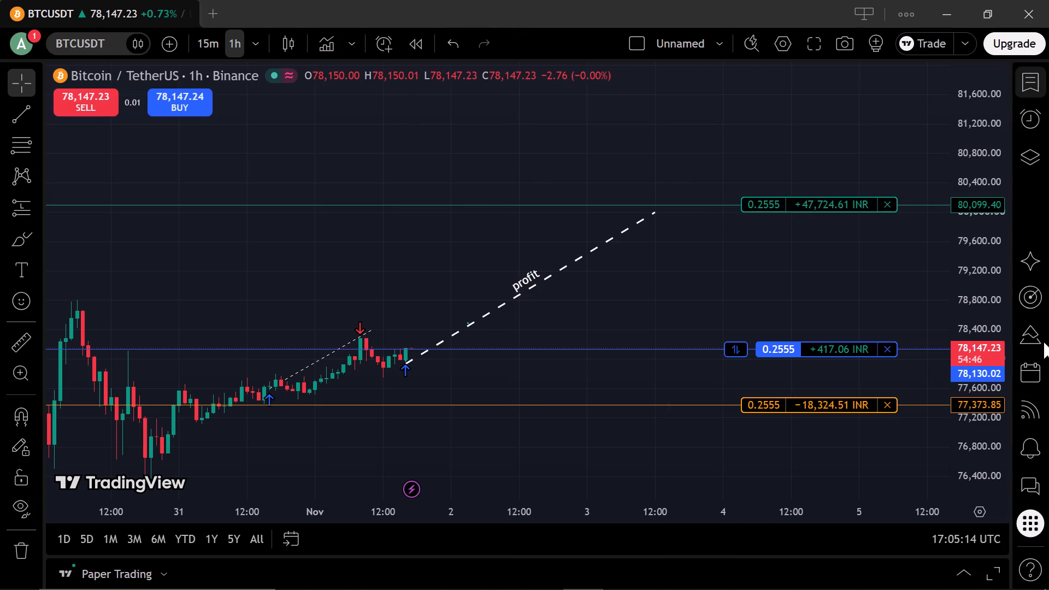
Browse the Community feed for trade ideas on BTCUSDT and other symbols, and return to the full chart.
click(1027, 414)
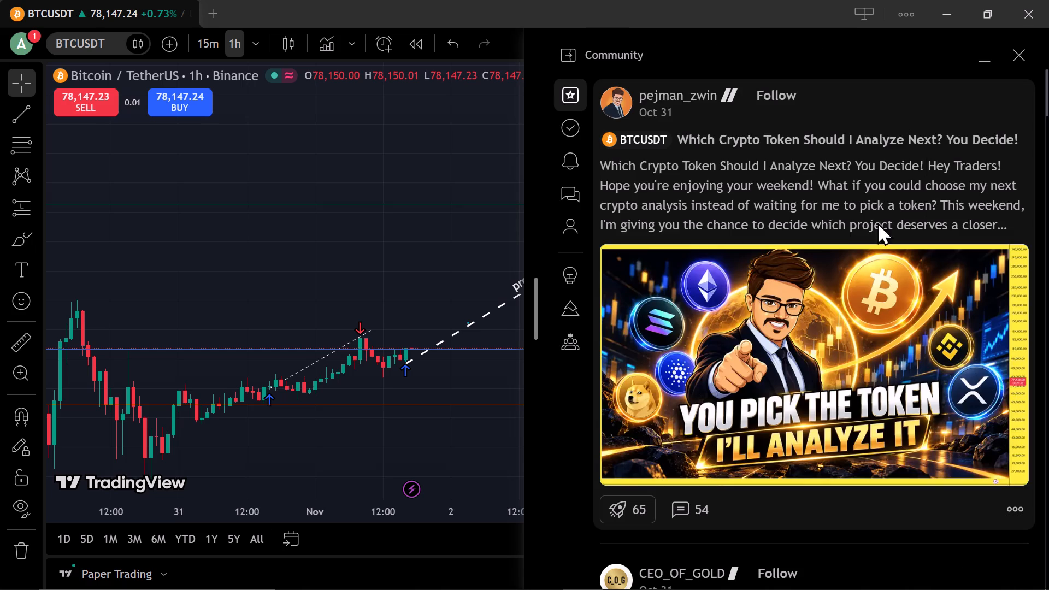
scroll(890, 192, down, 4)
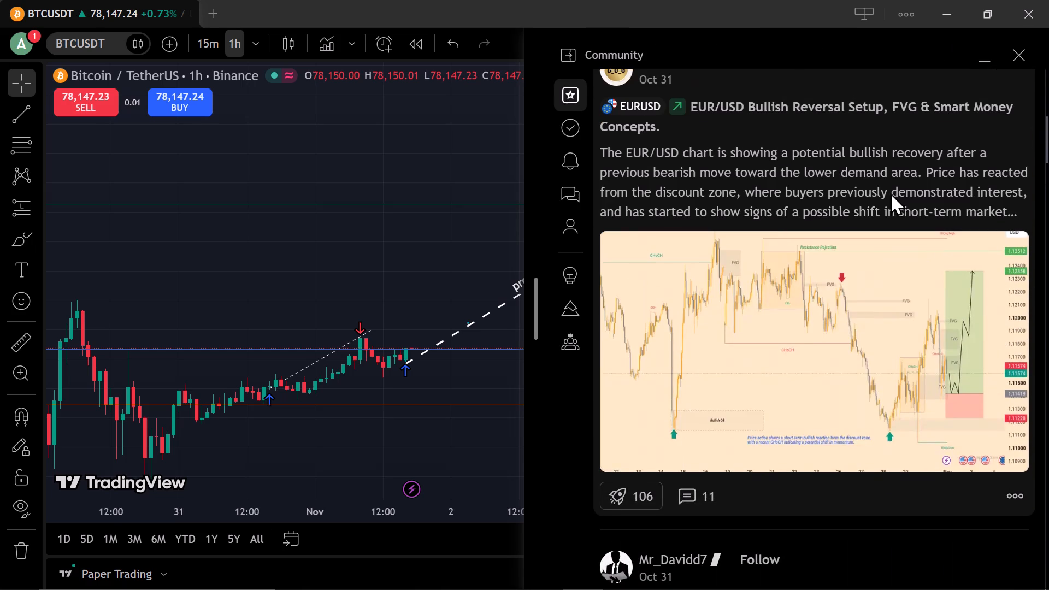
scroll(890, 192, down, 4)
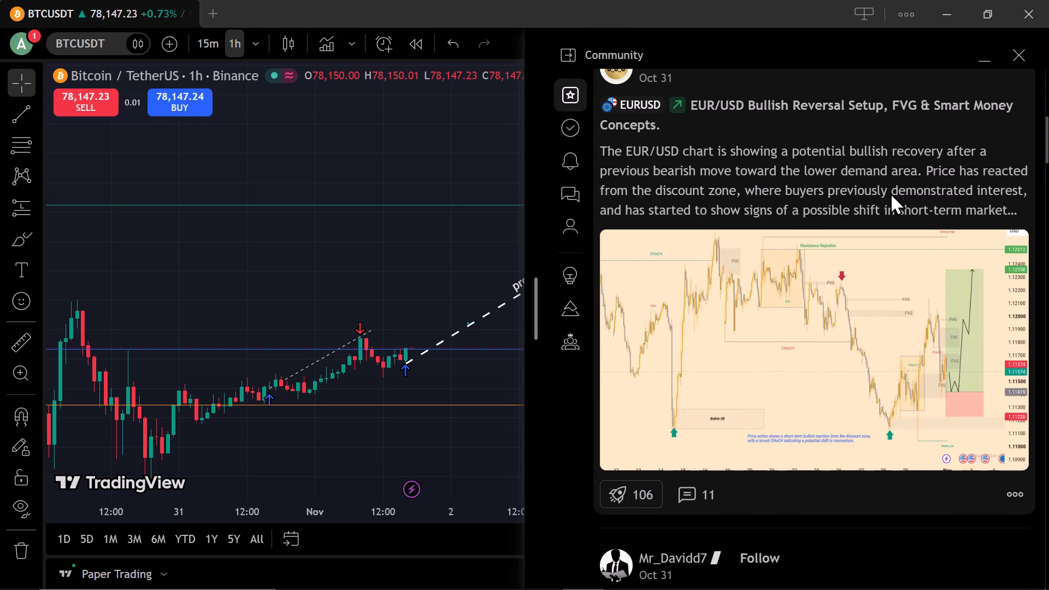
scroll(890, 192, down, 6)
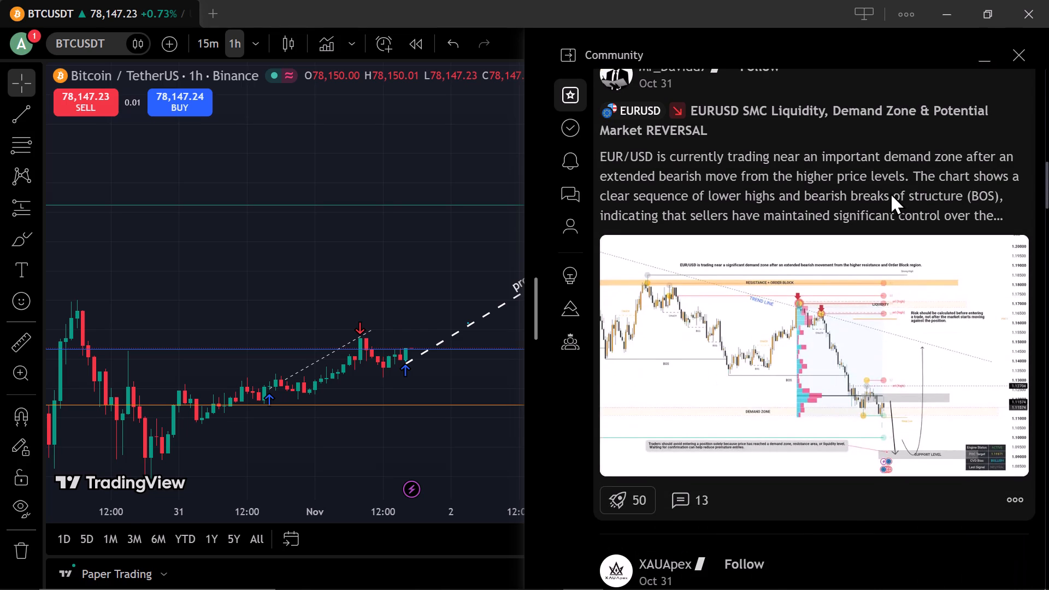
scroll(890, 192, down, 5)
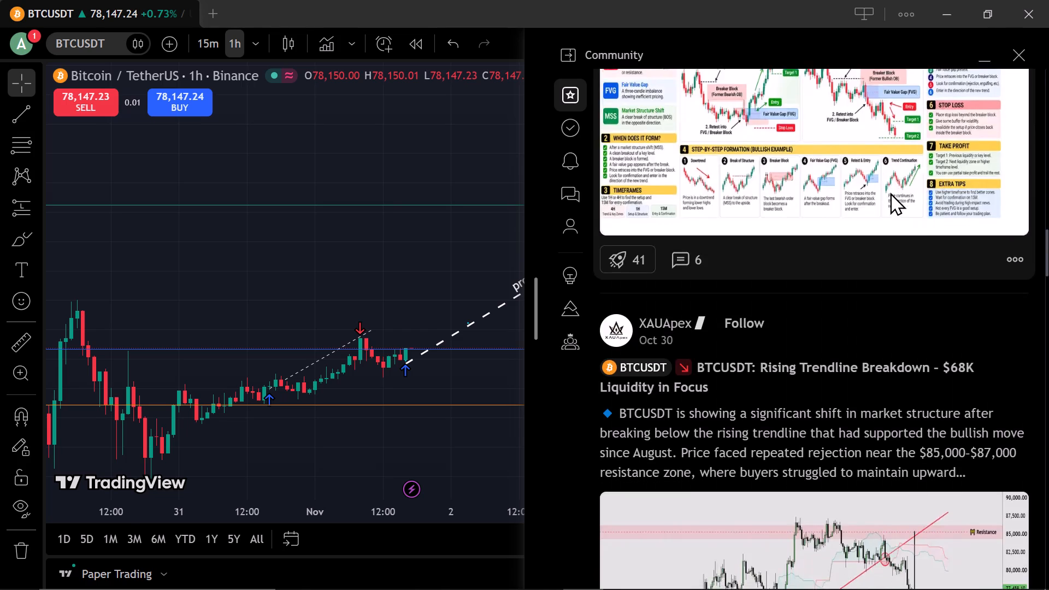
scroll(890, 192, down, 2)
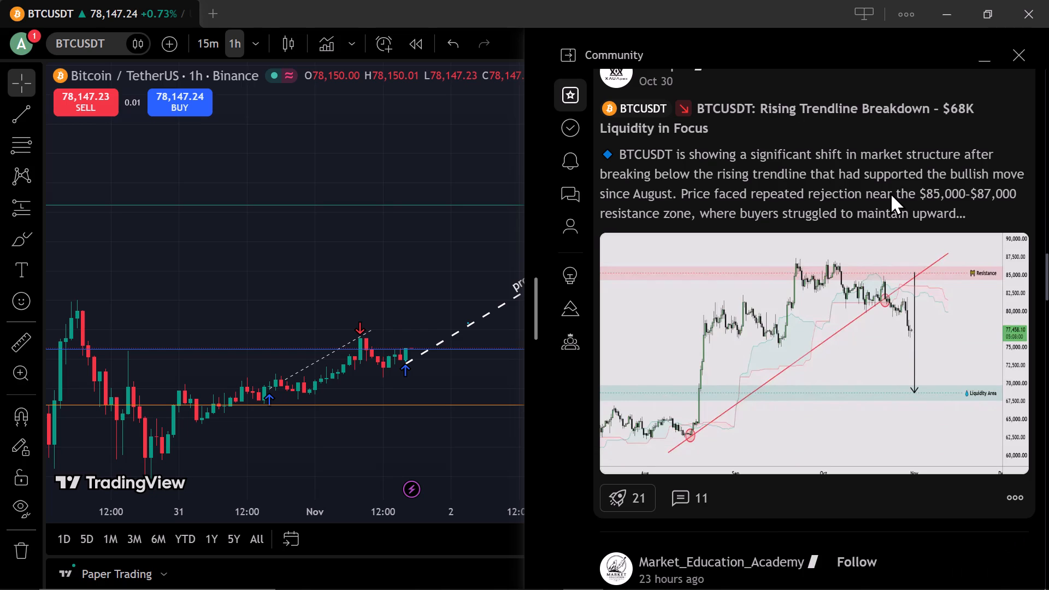
scroll(890, 192, down, 5)
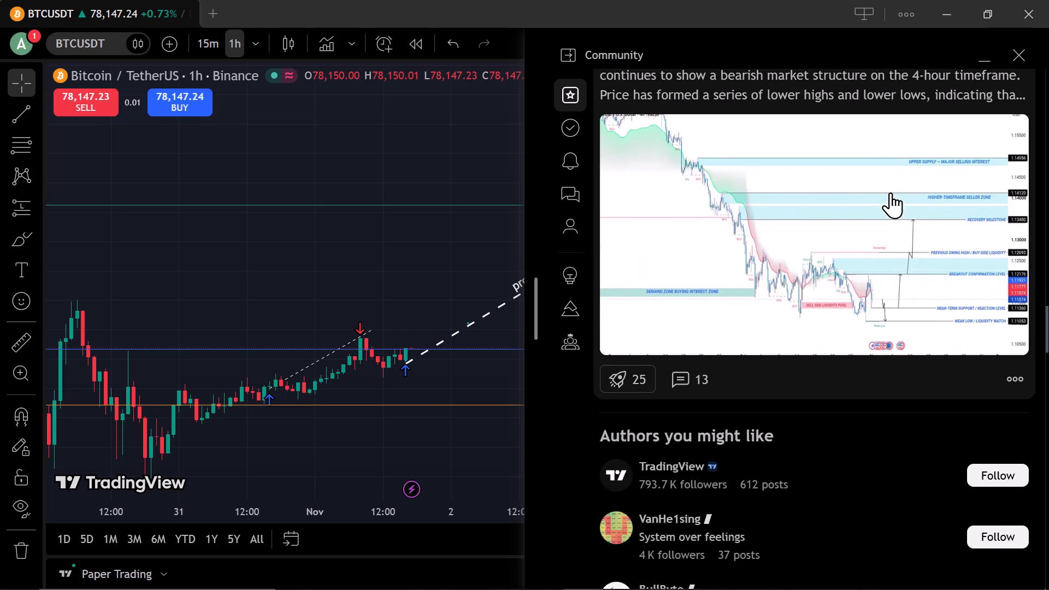
scroll(890, 192, down, 7)
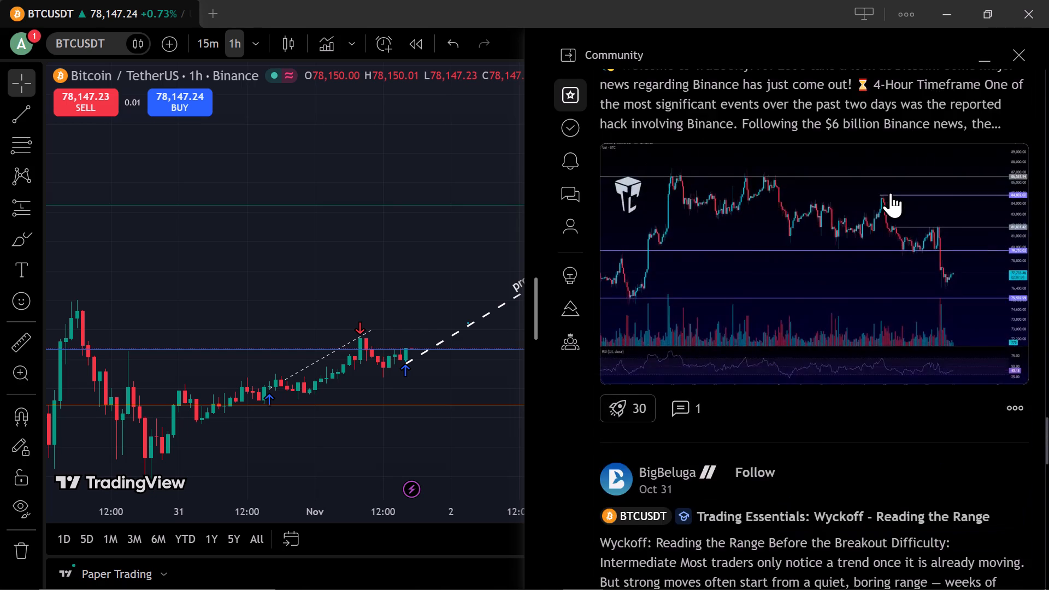
scroll(890, 192, down, 4)
scroll(893, 170, right, 1)
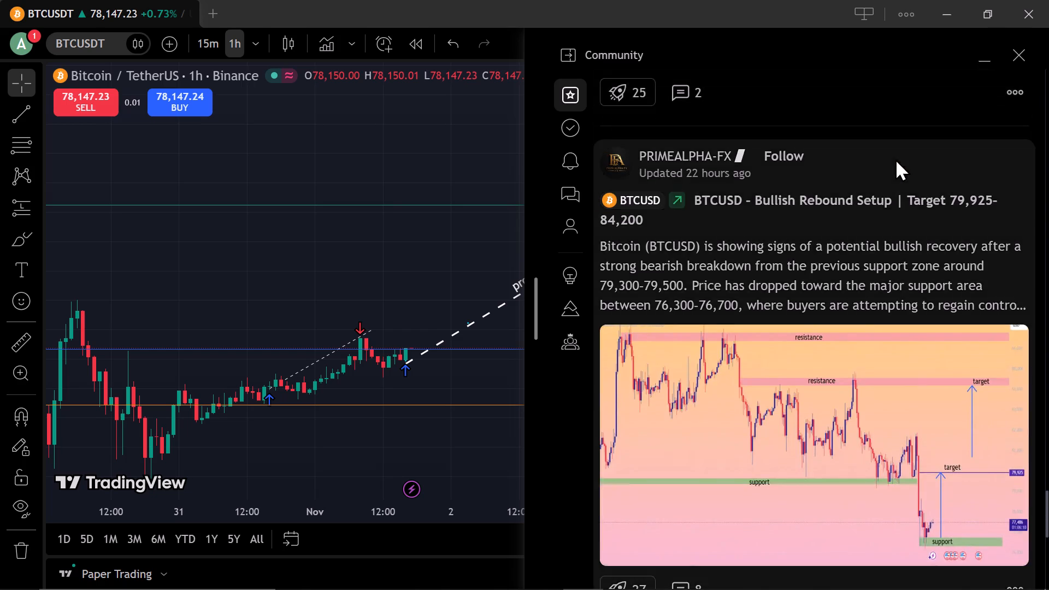
scroll(895, 158, right, 1)
click(1018, 58)
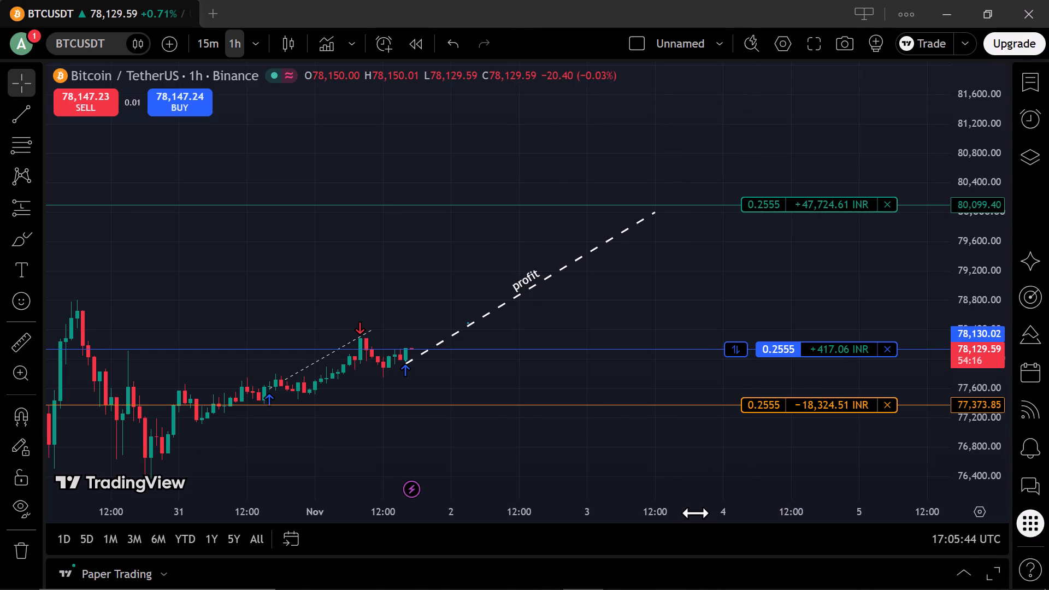
Move the far end of the dashed profit trend line to about 80,052 at 23:00 on 6 November, near the take-profit line.
drag(695, 513, 827, 508)
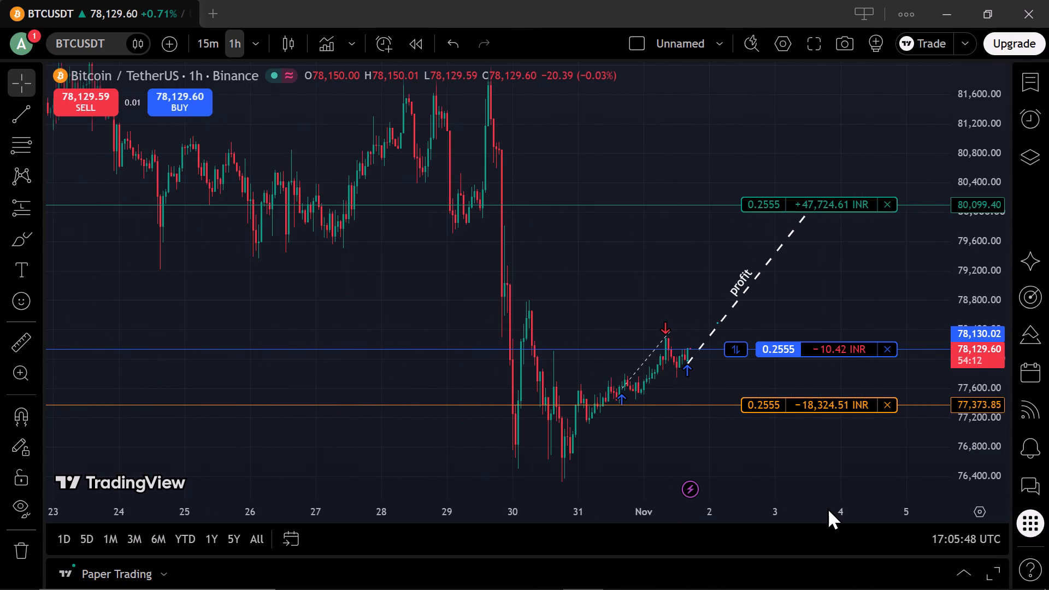
drag(812, 434, 705, 410)
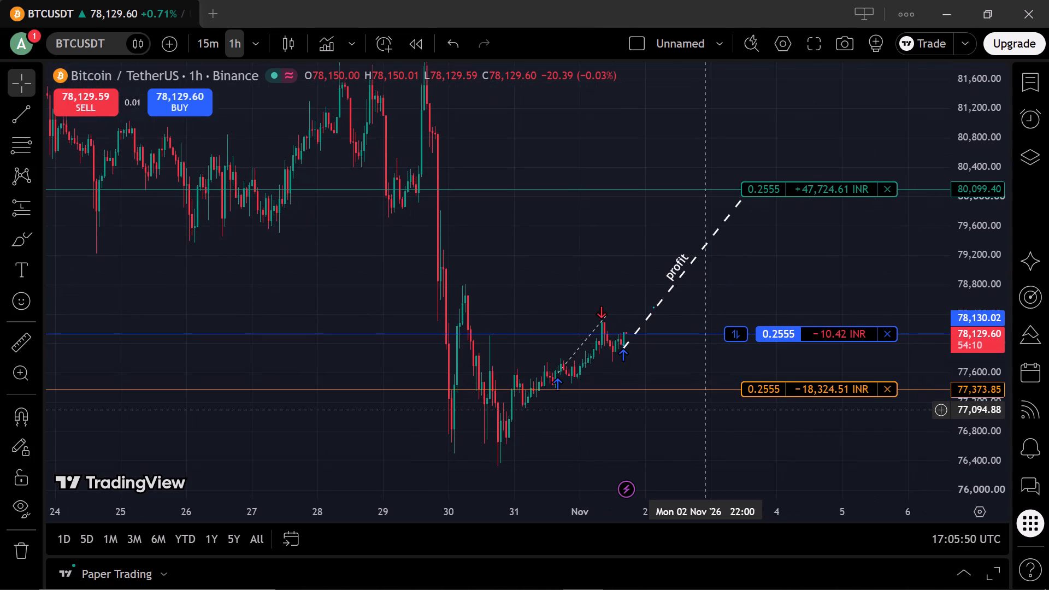
drag(705, 410, 544, 427)
drag(595, 424, 546, 358)
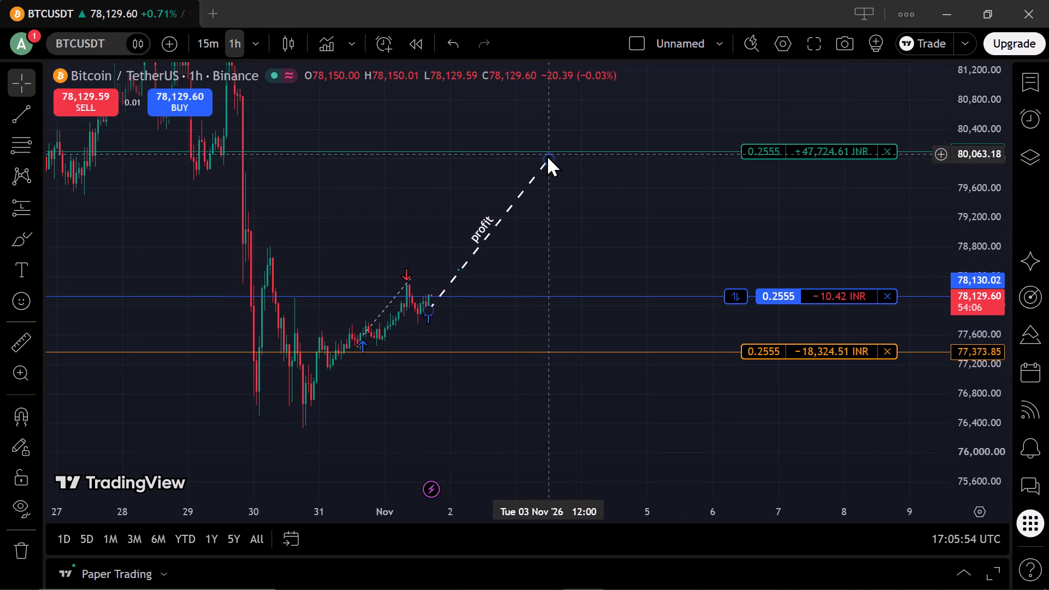
drag(546, 155, 703, 199)
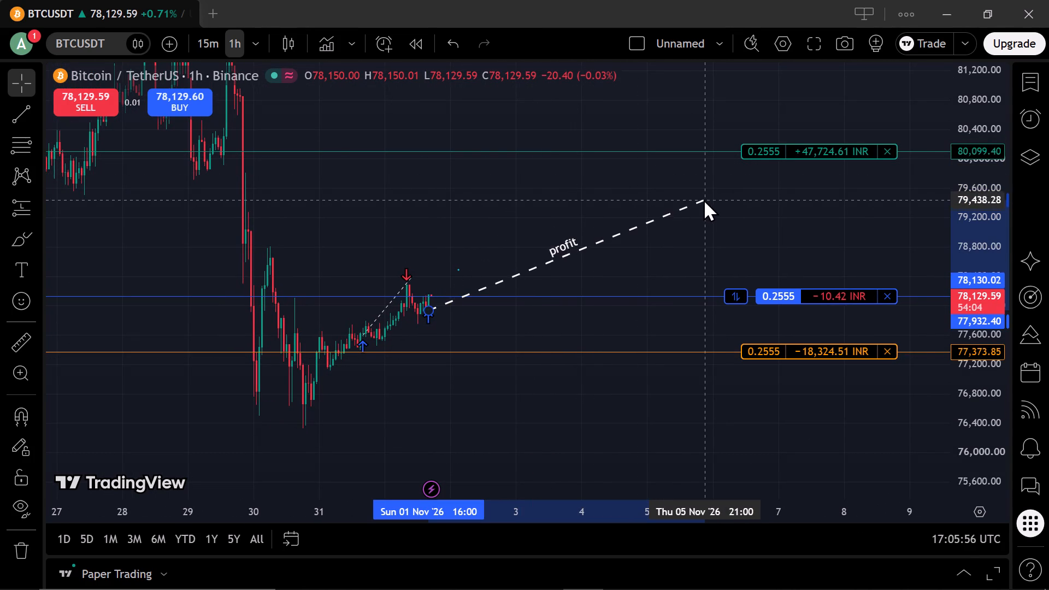
drag(703, 199, 776, 156)
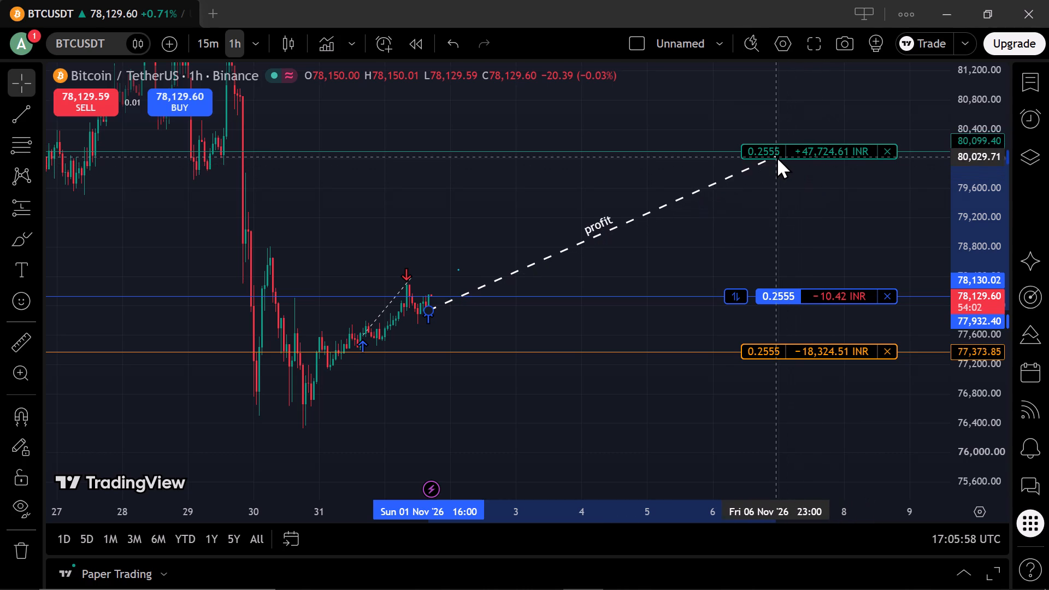
drag(776, 156, 777, 155)
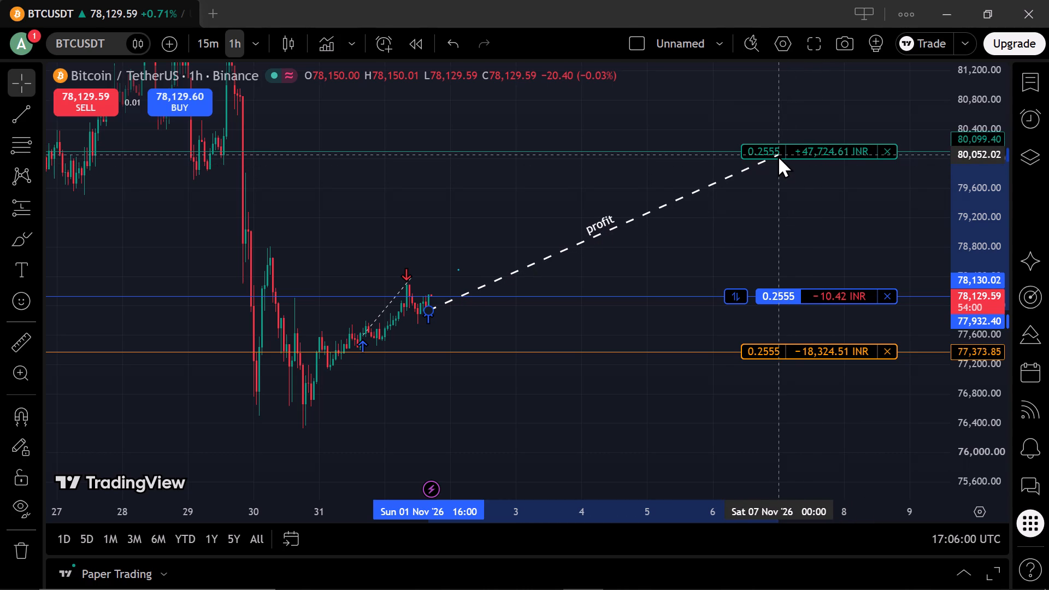
drag(777, 155, 777, 155)
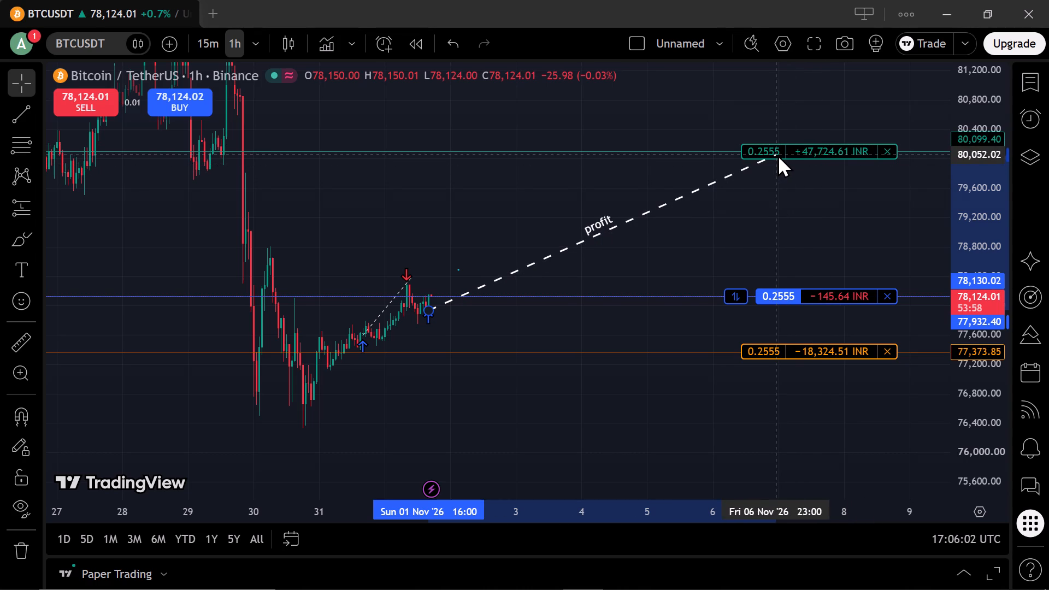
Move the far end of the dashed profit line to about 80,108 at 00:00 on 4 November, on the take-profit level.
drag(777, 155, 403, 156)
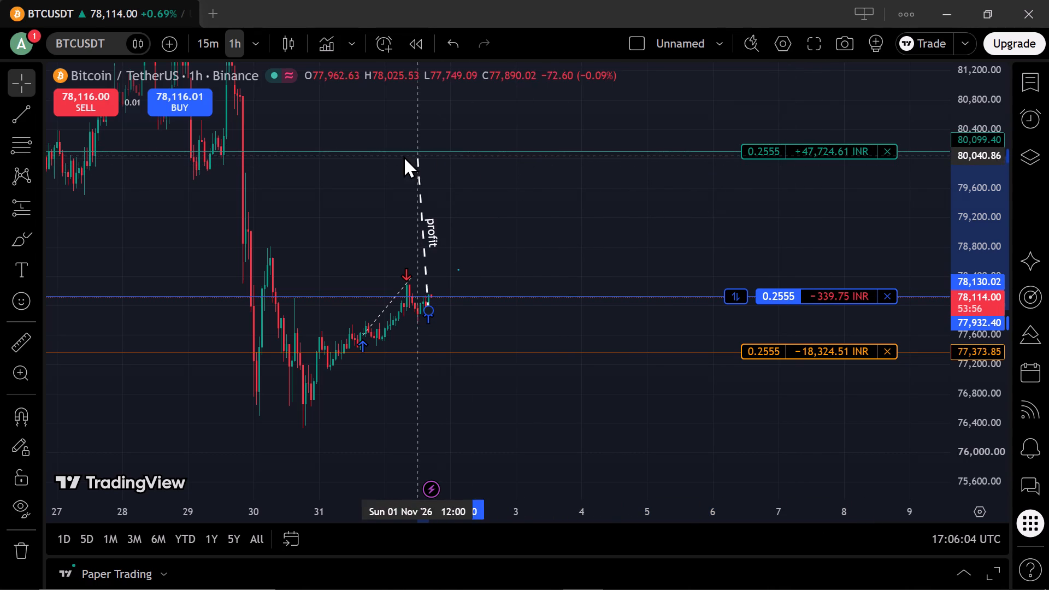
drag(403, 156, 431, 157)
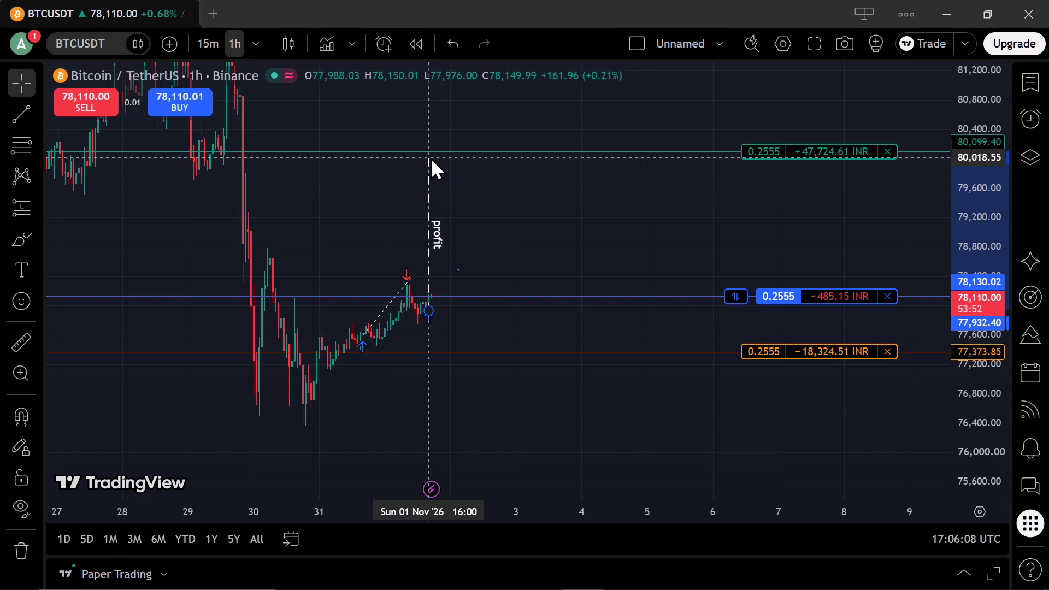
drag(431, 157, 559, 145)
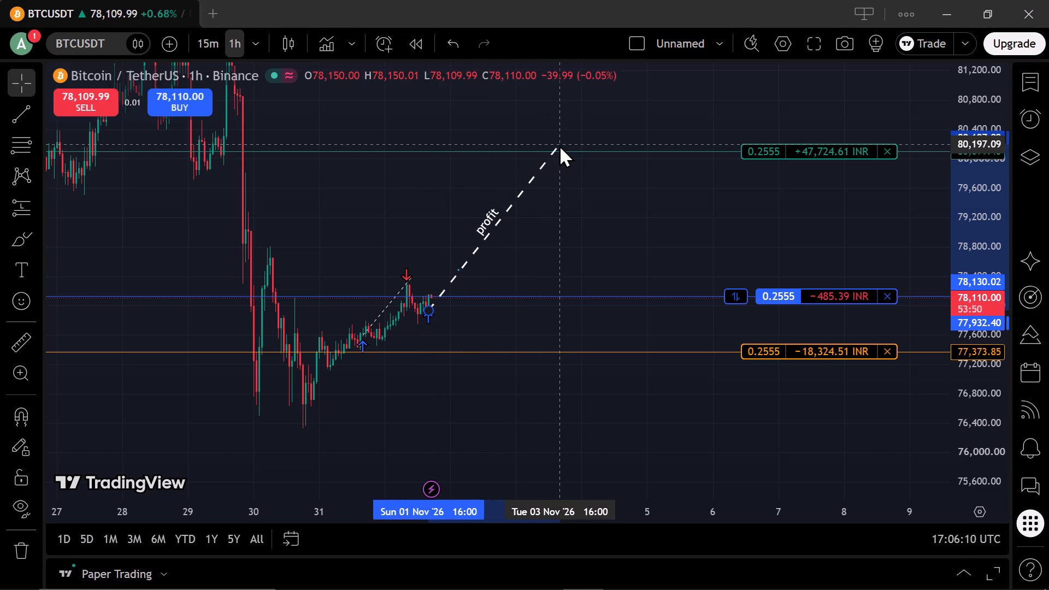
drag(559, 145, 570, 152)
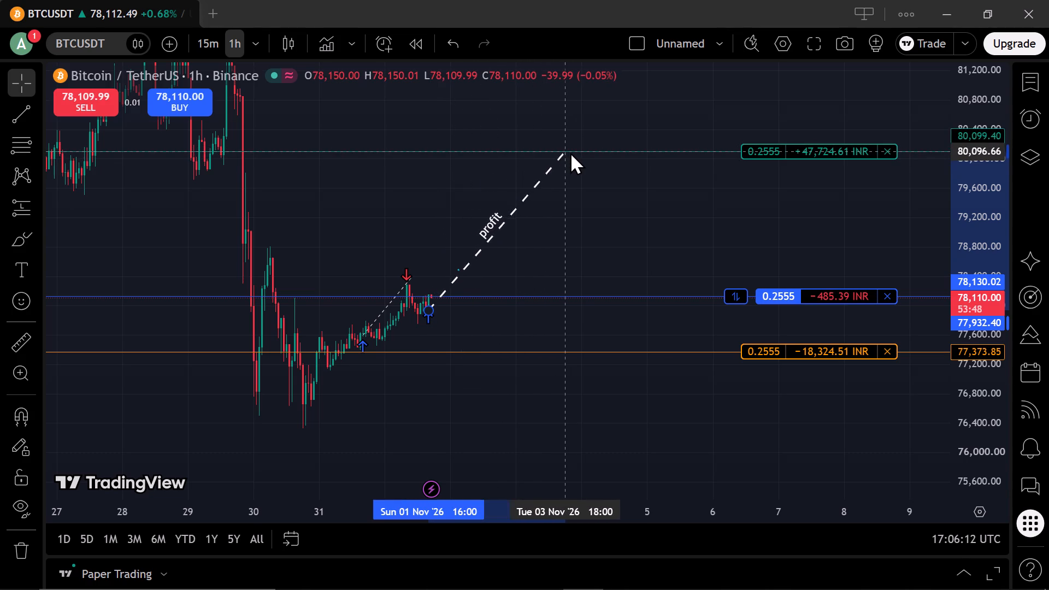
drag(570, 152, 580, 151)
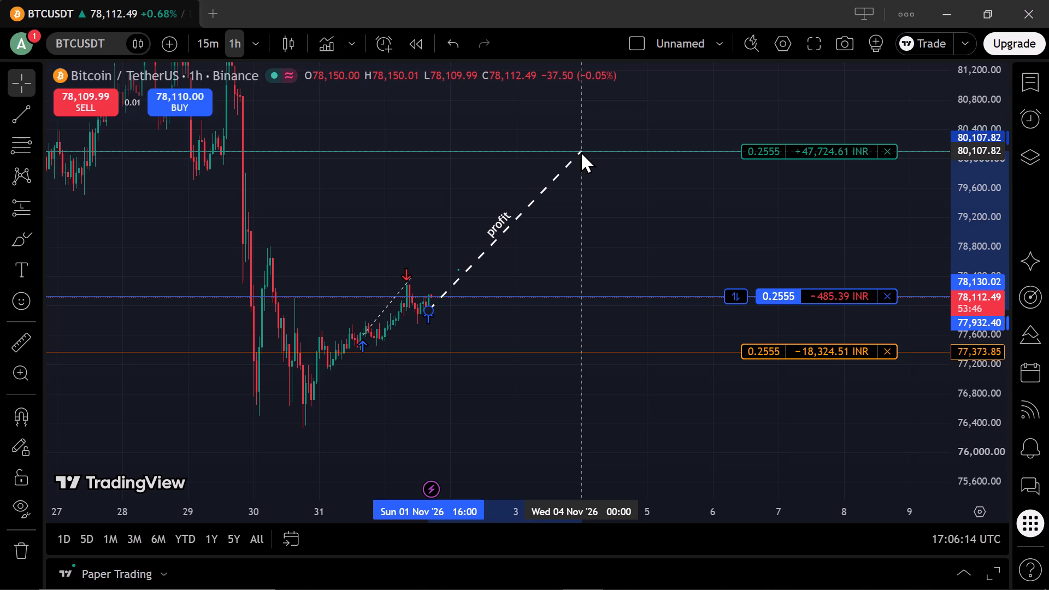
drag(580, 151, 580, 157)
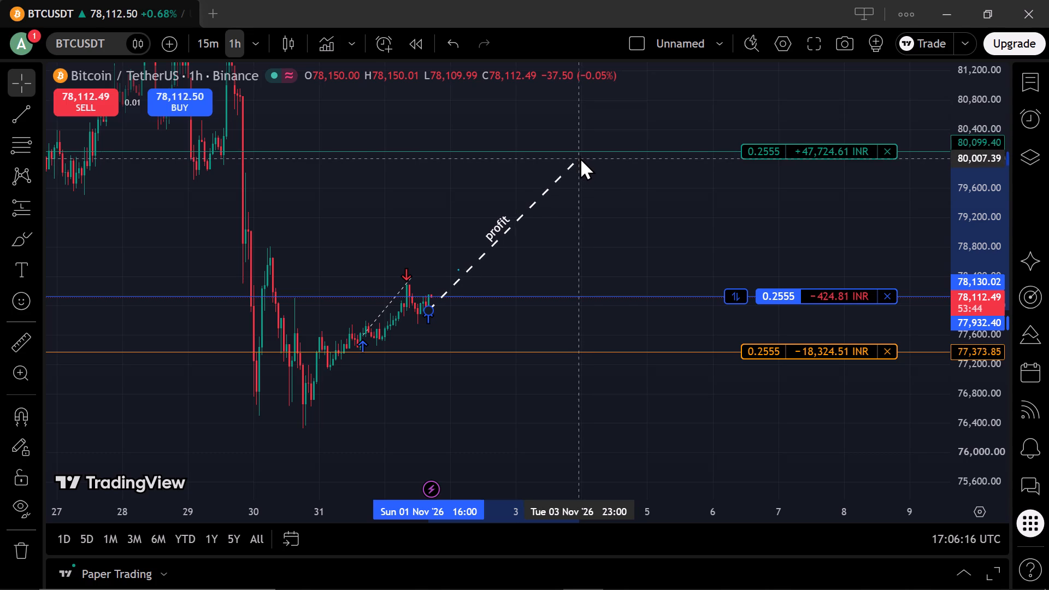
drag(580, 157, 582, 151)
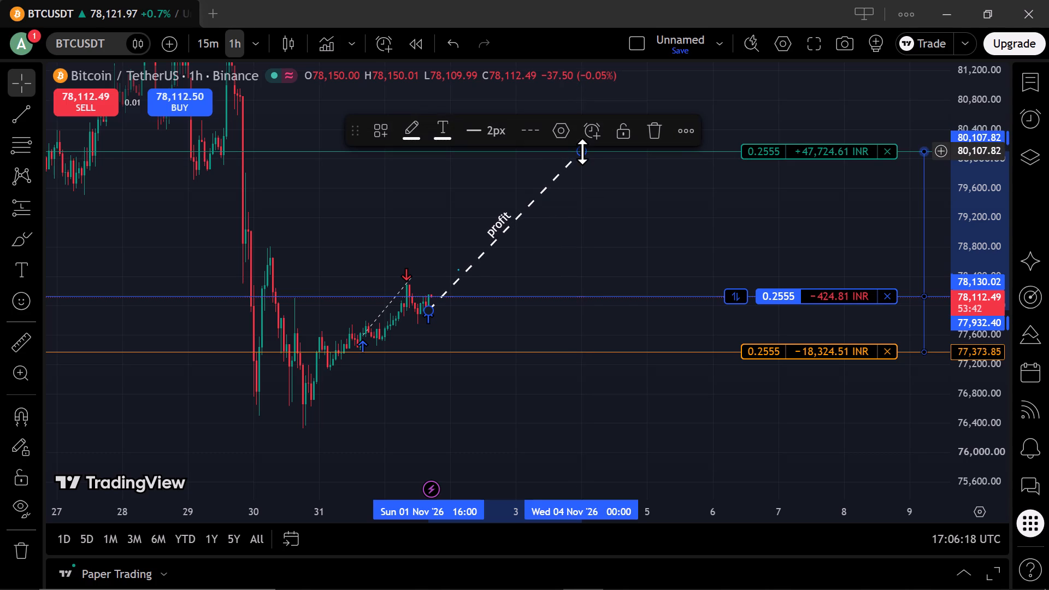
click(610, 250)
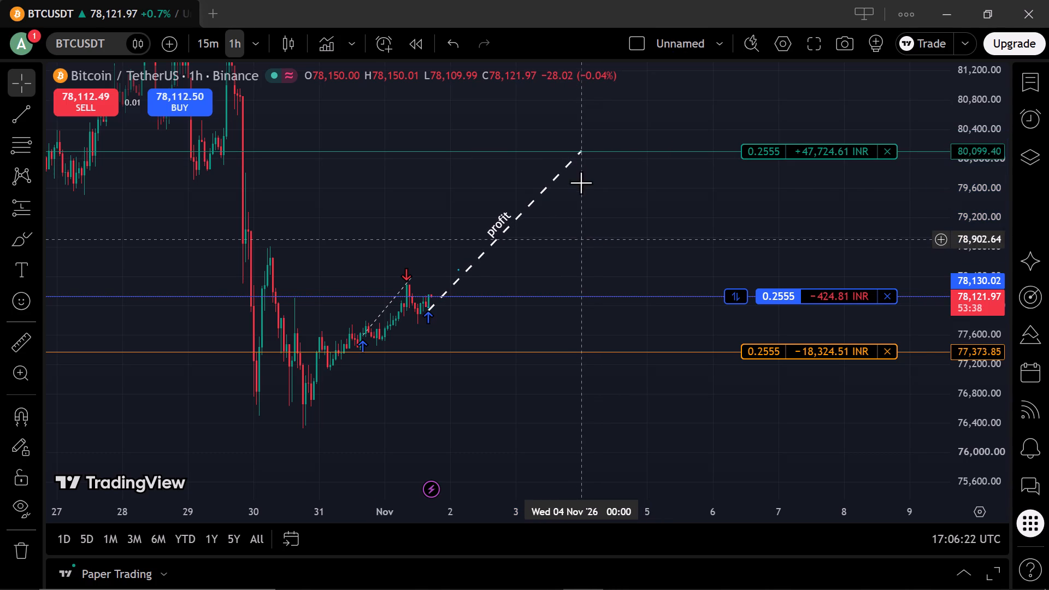
Lower the position's take-profit to 79,181.62 and submit the modified order.
drag(580, 151, 574, 156)
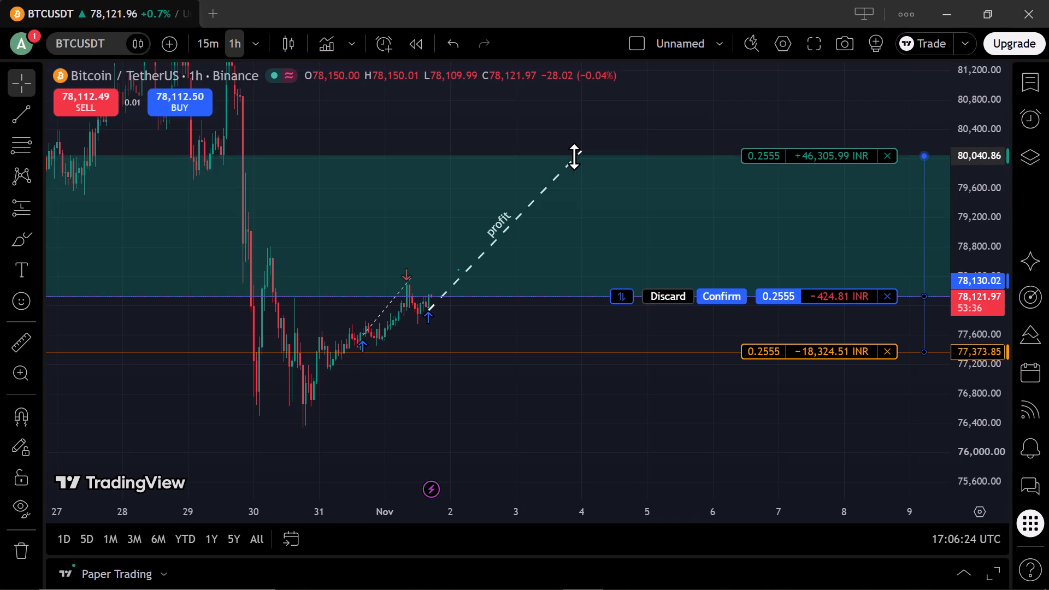
drag(574, 156, 579, 151)
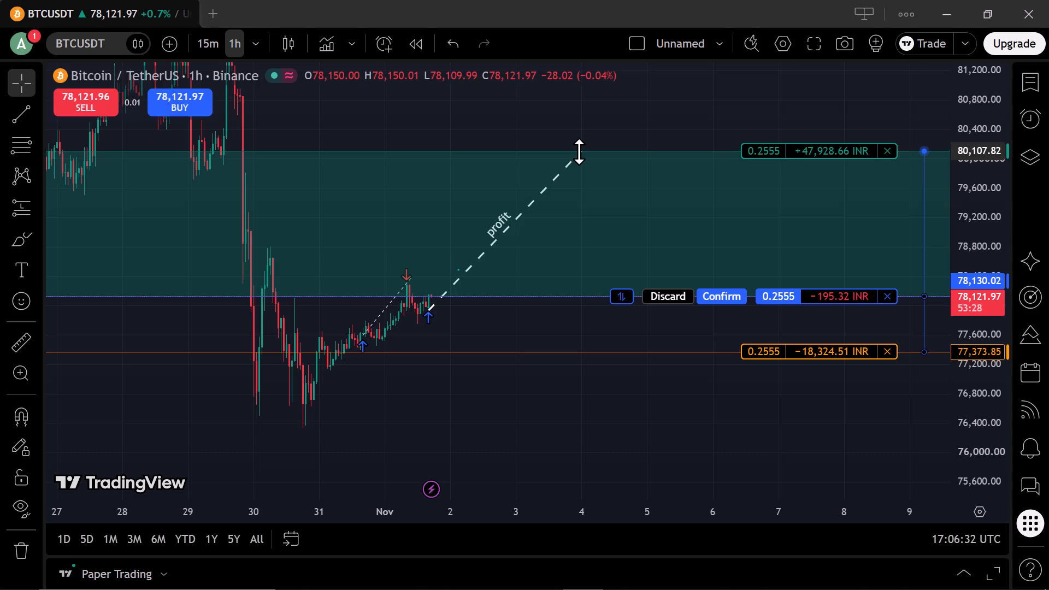
drag(579, 151, 593, 229)
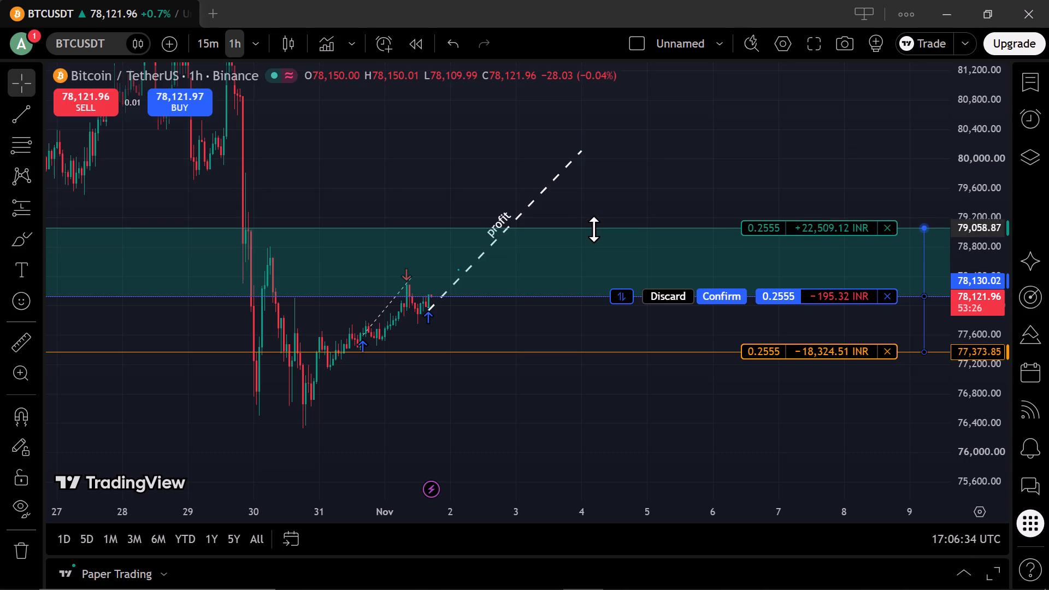
drag(593, 229, 584, 240)
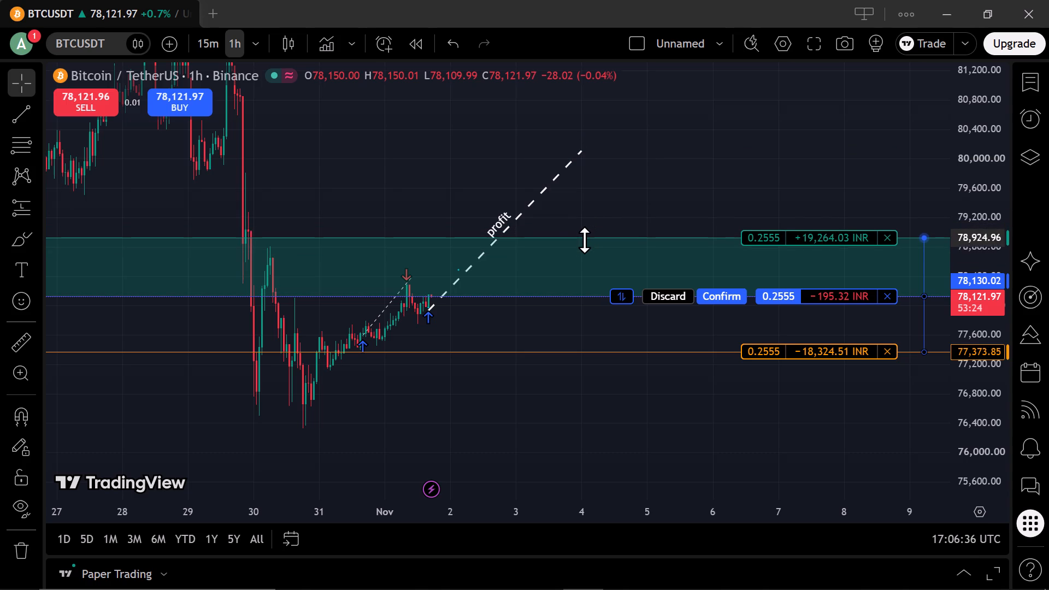
drag(584, 240, 572, 228)
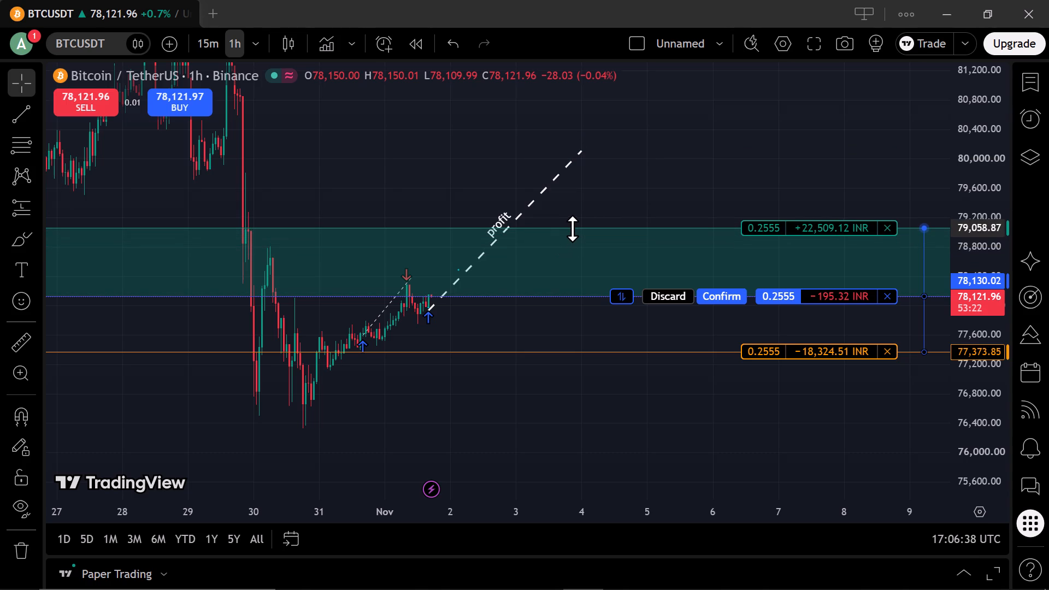
drag(572, 228, 581, 219)
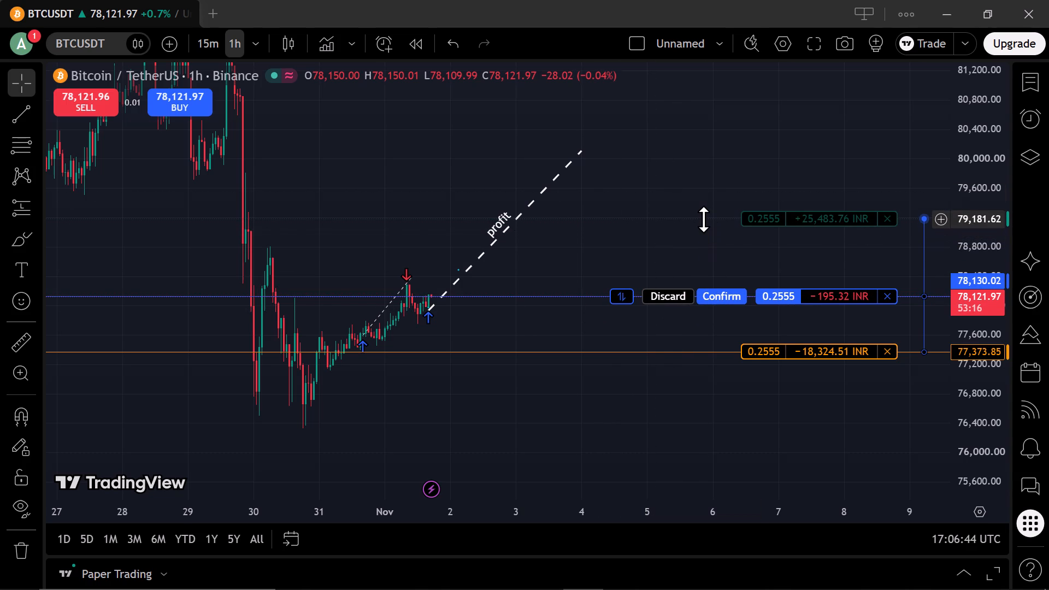
click(725, 300)
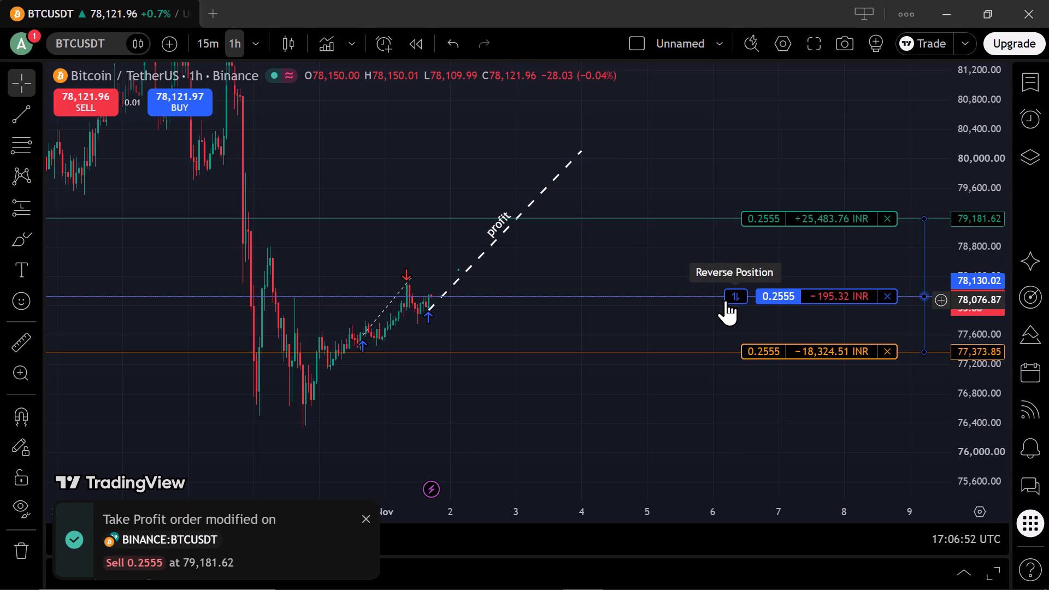
Delete the stray dot drawn beside the profit line at about 78,490 on 2 November.
click(459, 270)
click(558, 138)
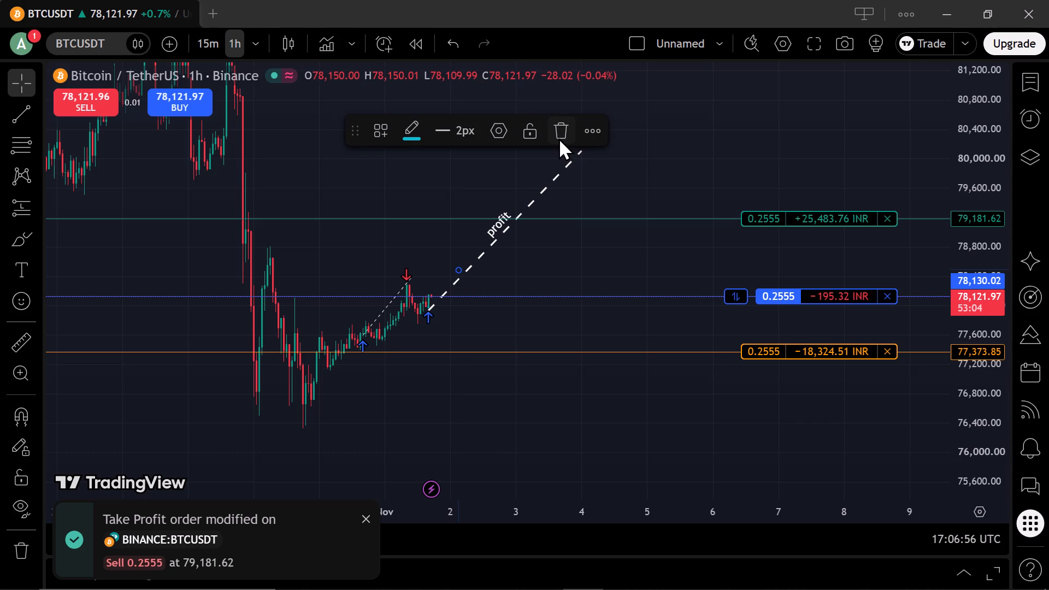
Move the far end of the dashed profit line to about 79,170 at 00:00 on 3 November, near the take-profit line.
drag(581, 148, 450, 296)
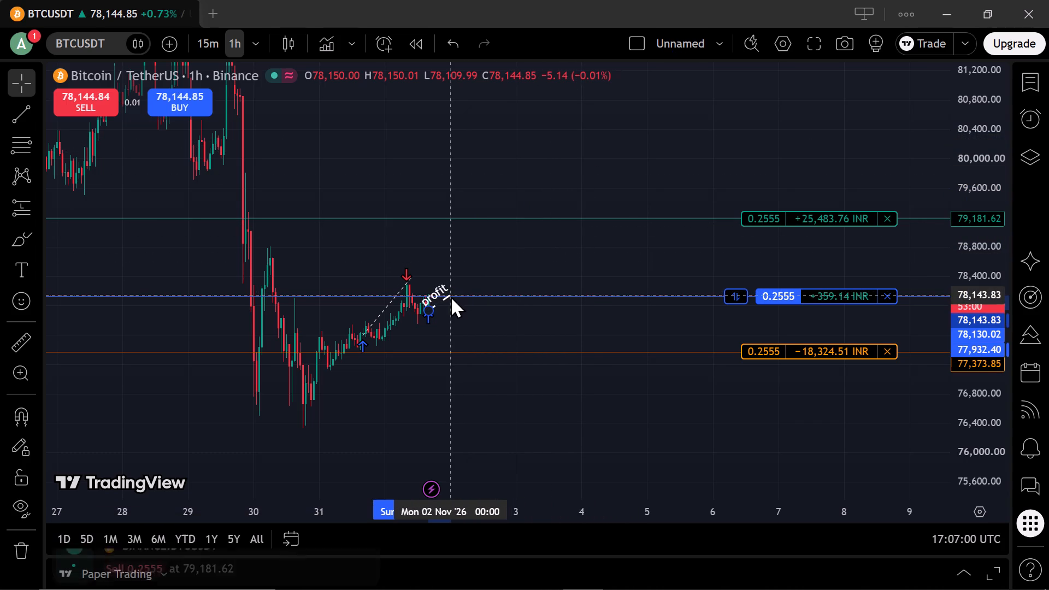
drag(450, 296, 477, 238)
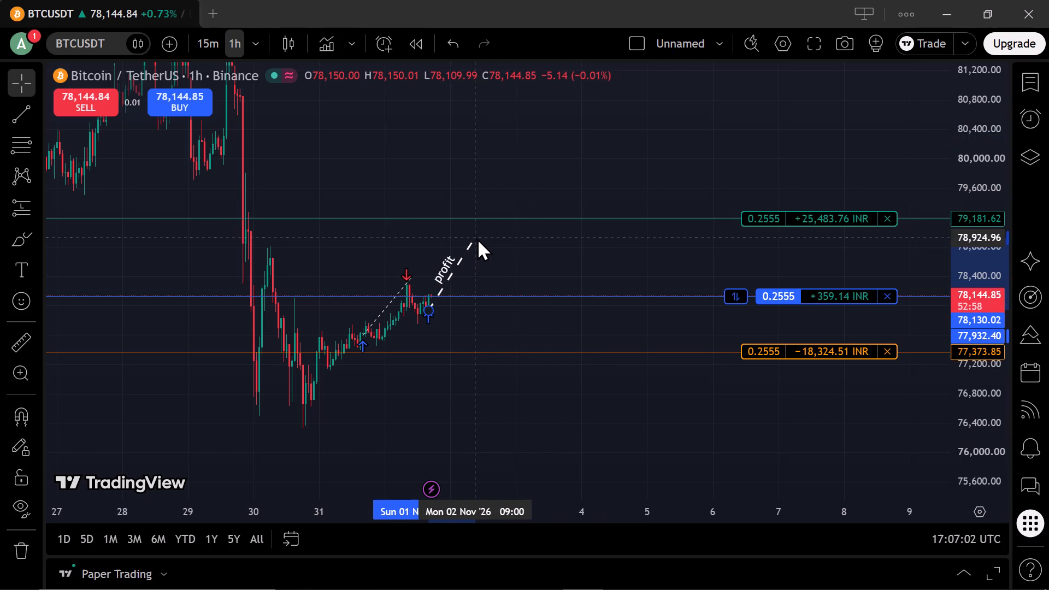
drag(477, 238, 515, 220)
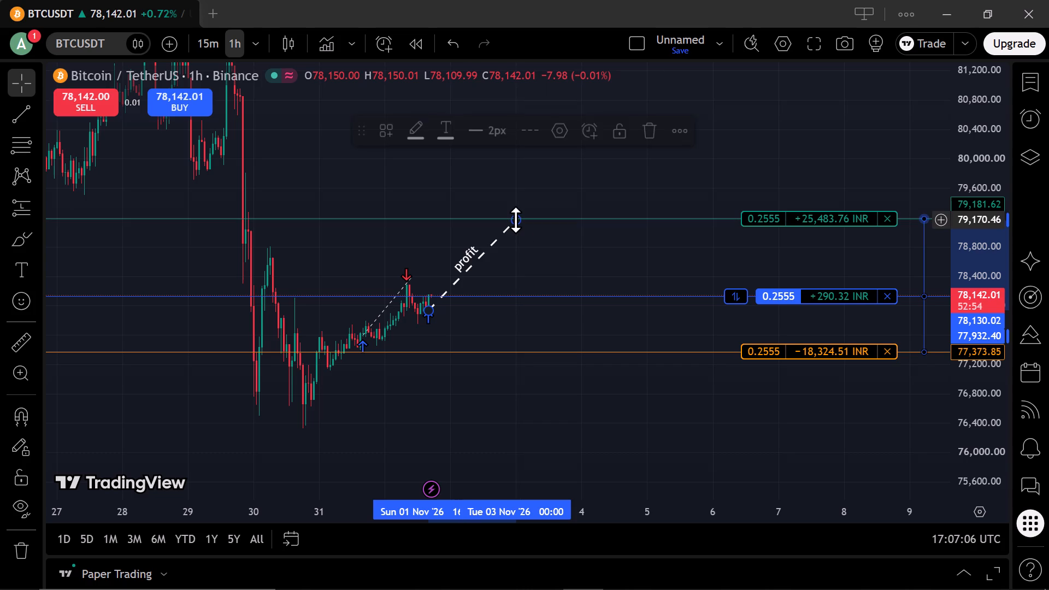
click(570, 251)
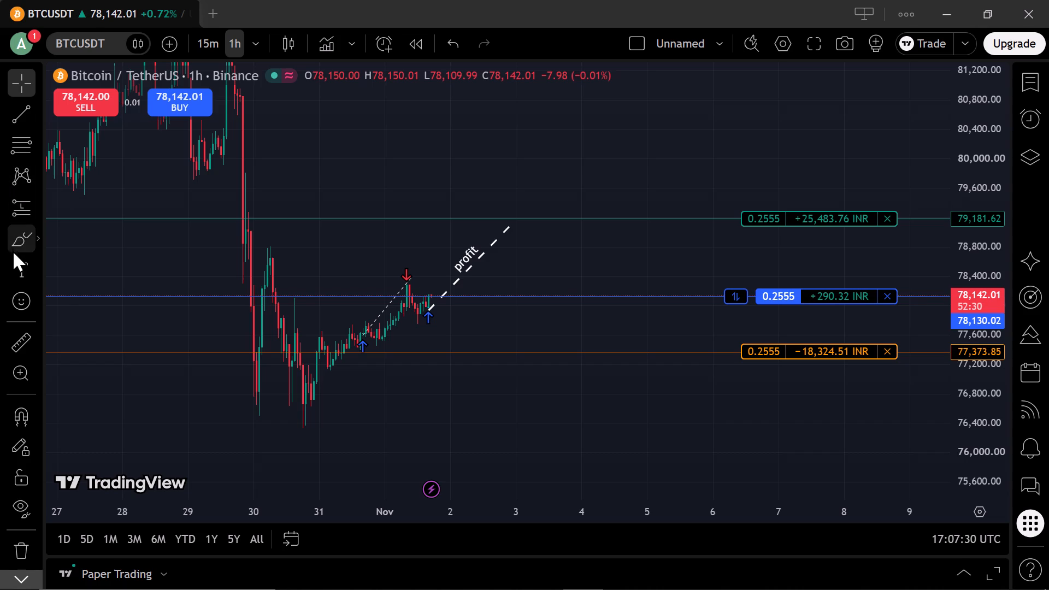
Measure the price range from about 78,166 on 3 November back to about 76,347 on 30 October, and clear the measurement.
click(20, 336)
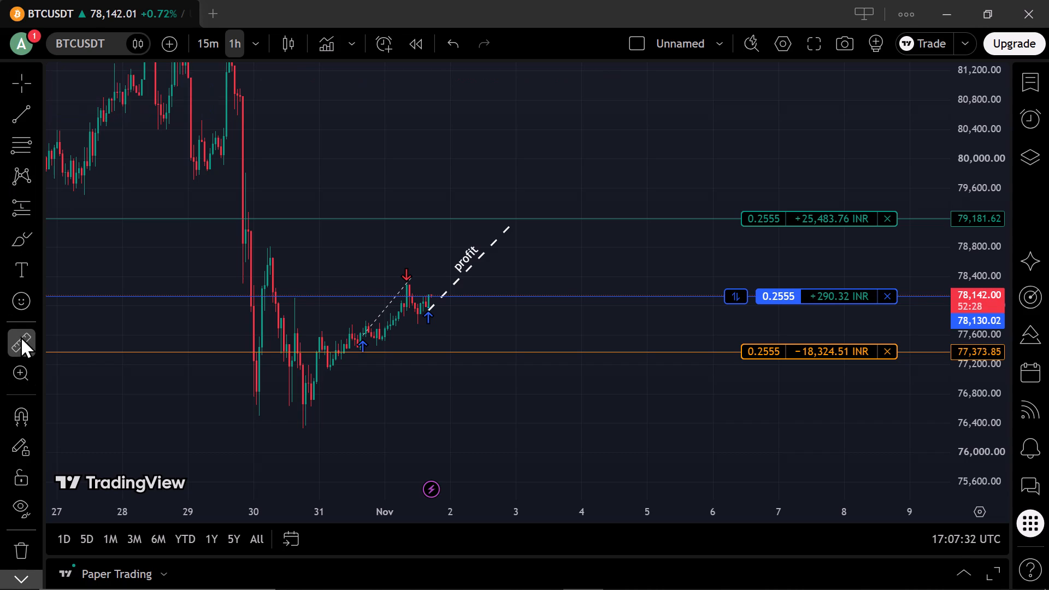
click(20, 336)
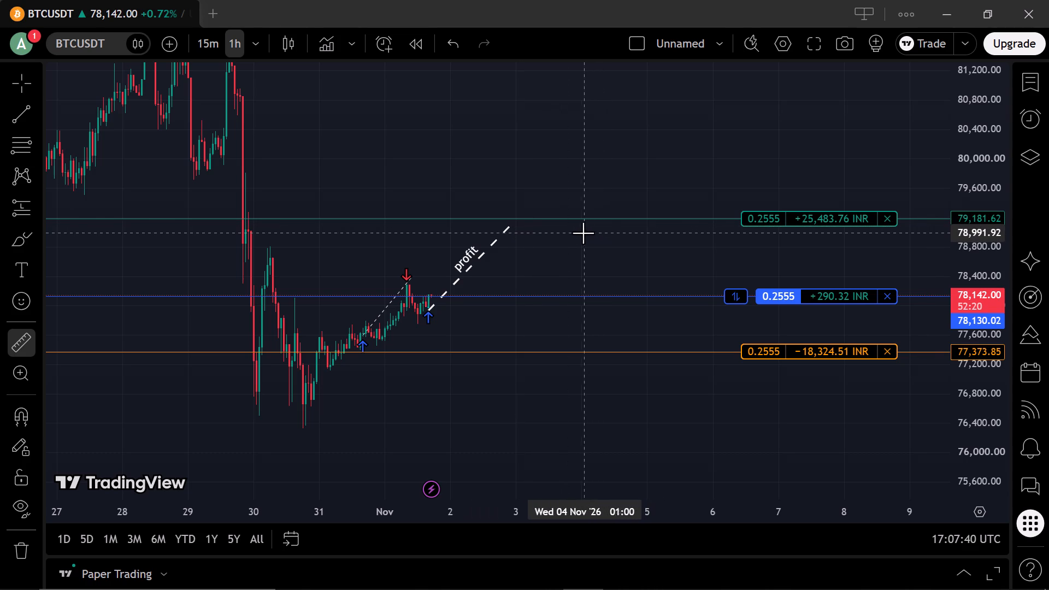
click(571, 293)
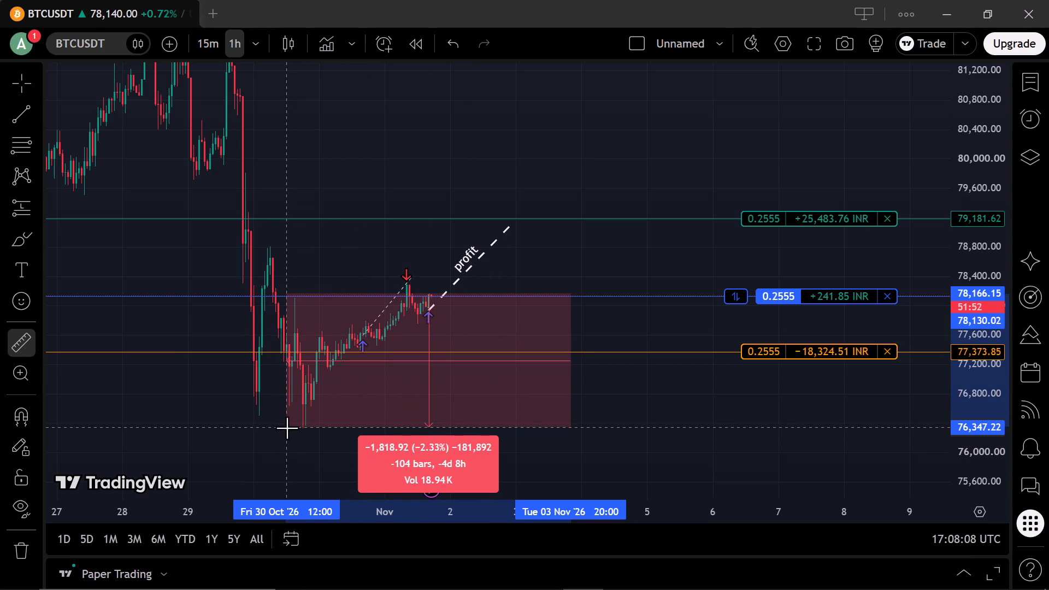
click(287, 428)
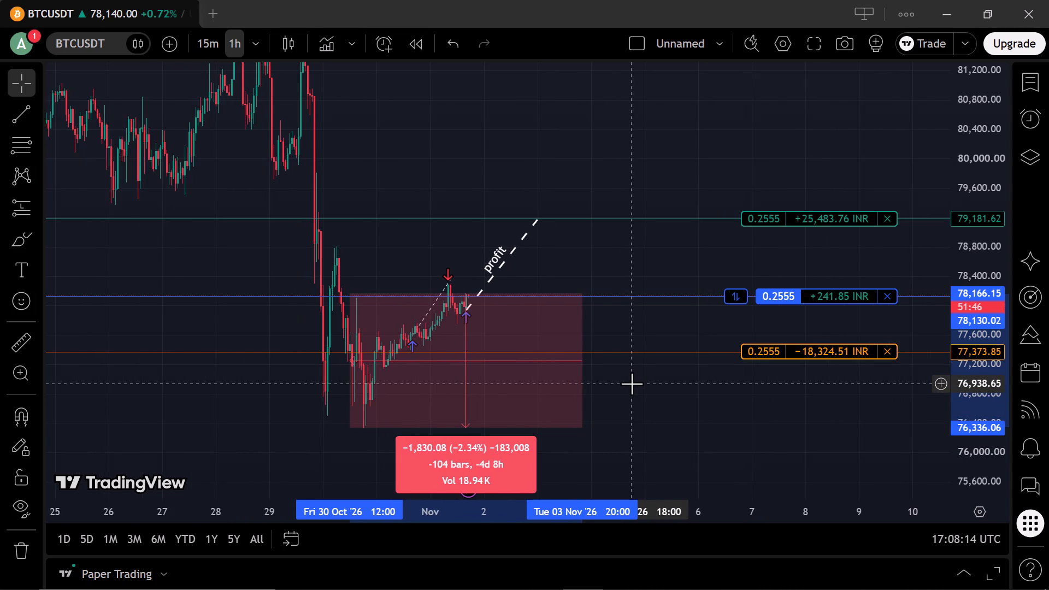
click(584, 361)
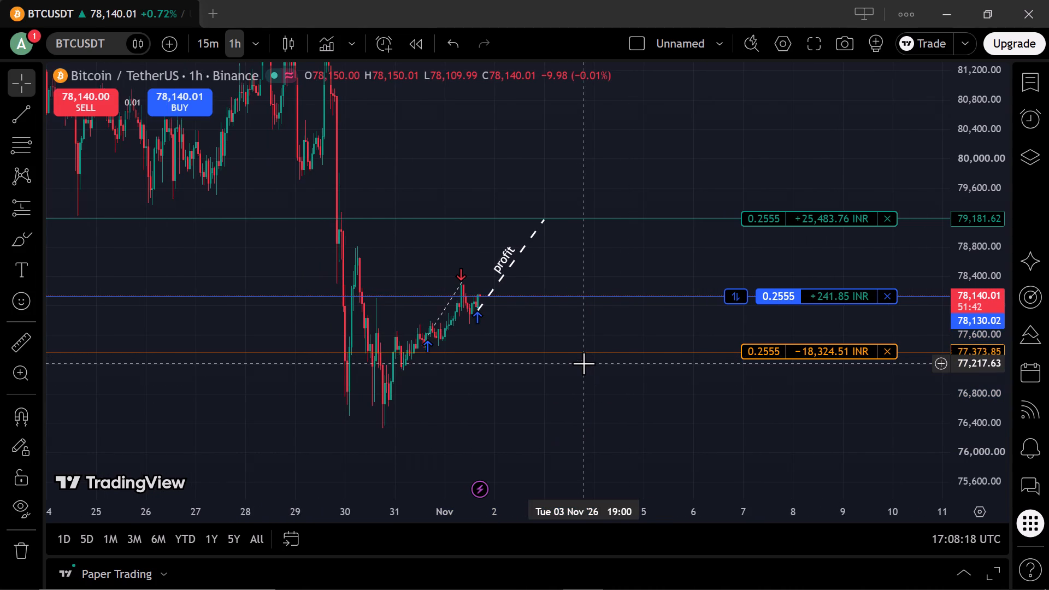
click(584, 363)
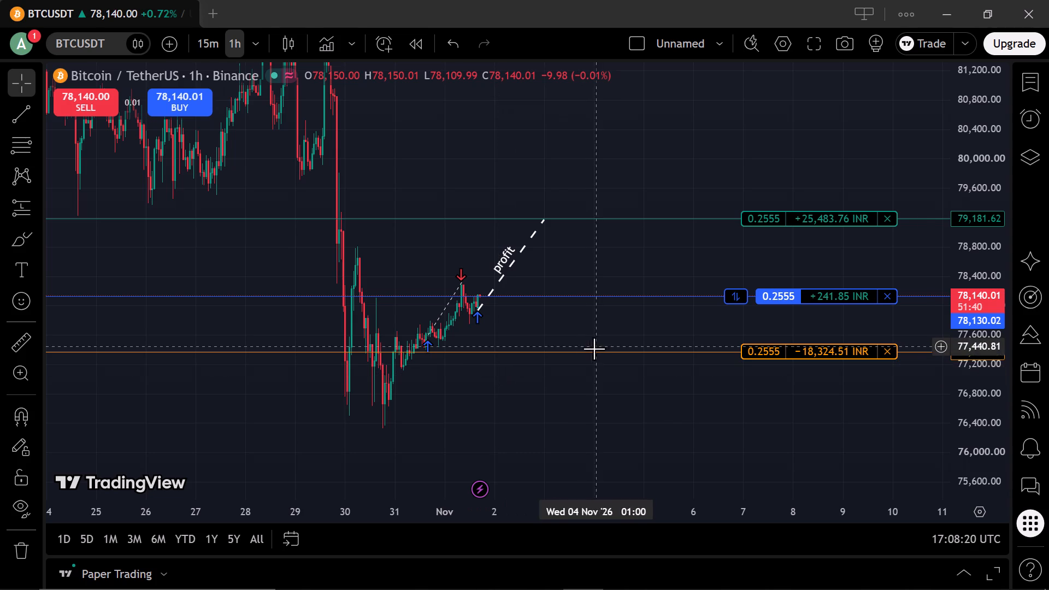
click(589, 351)
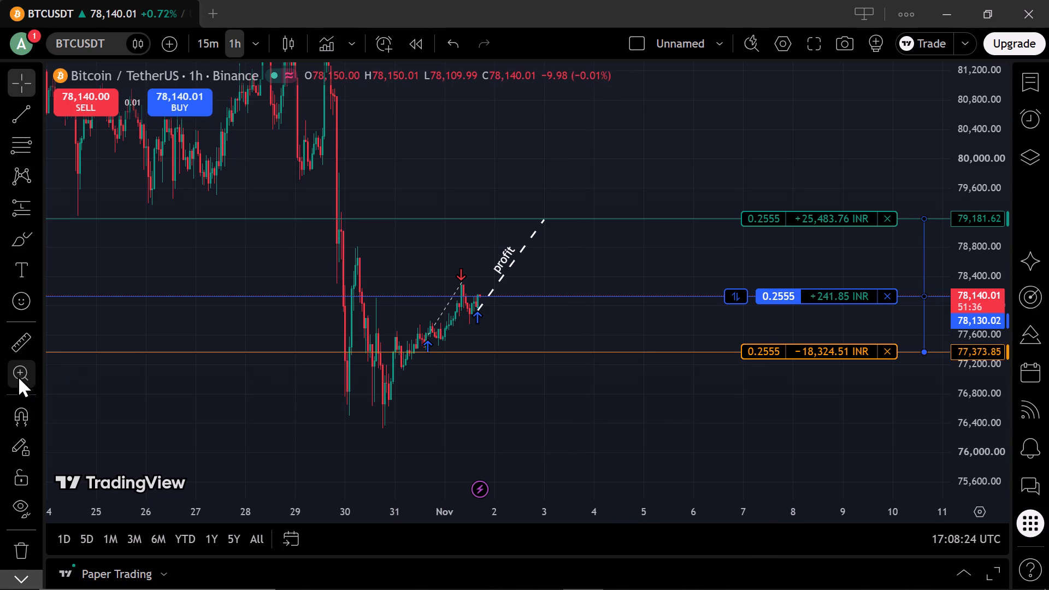
Turn on magnet mode so drawings snap to the price bars.
click(16, 409)
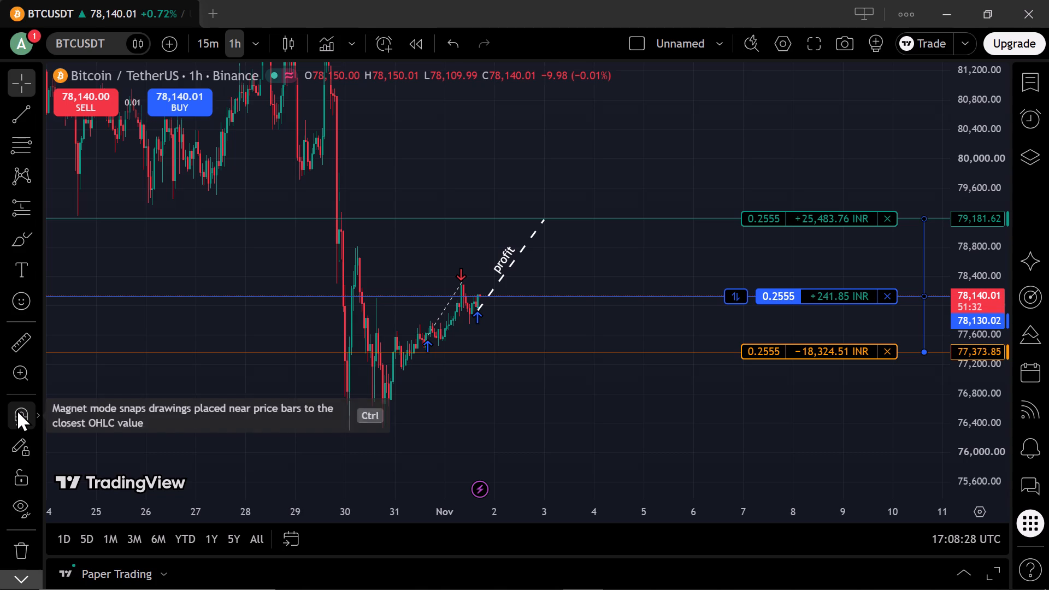
Open the chart settings, view the Status line and Symbol options, close them and deselect the candles.
click(478, 309)
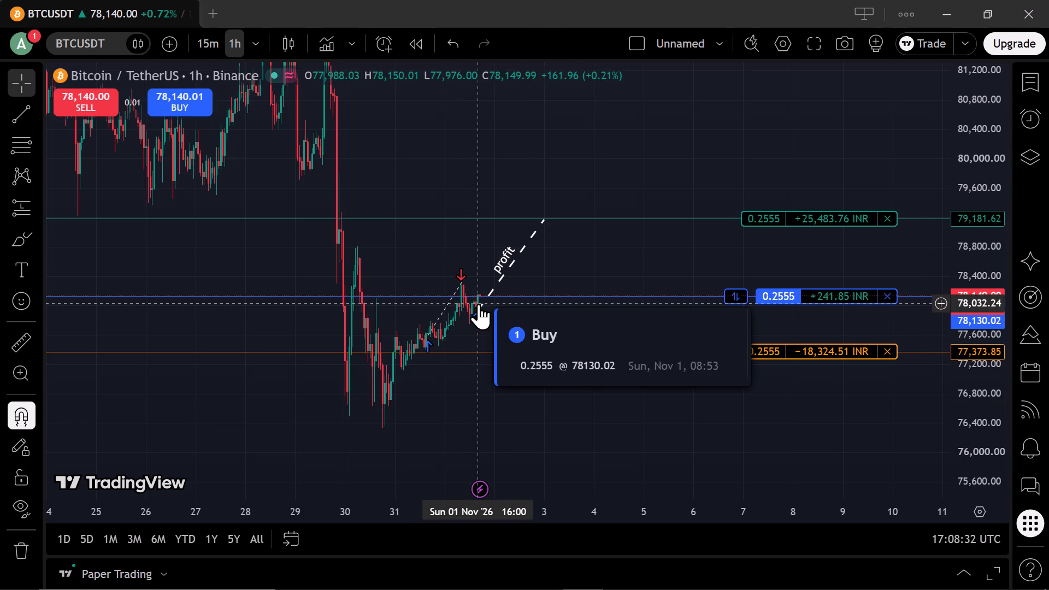
click(478, 304)
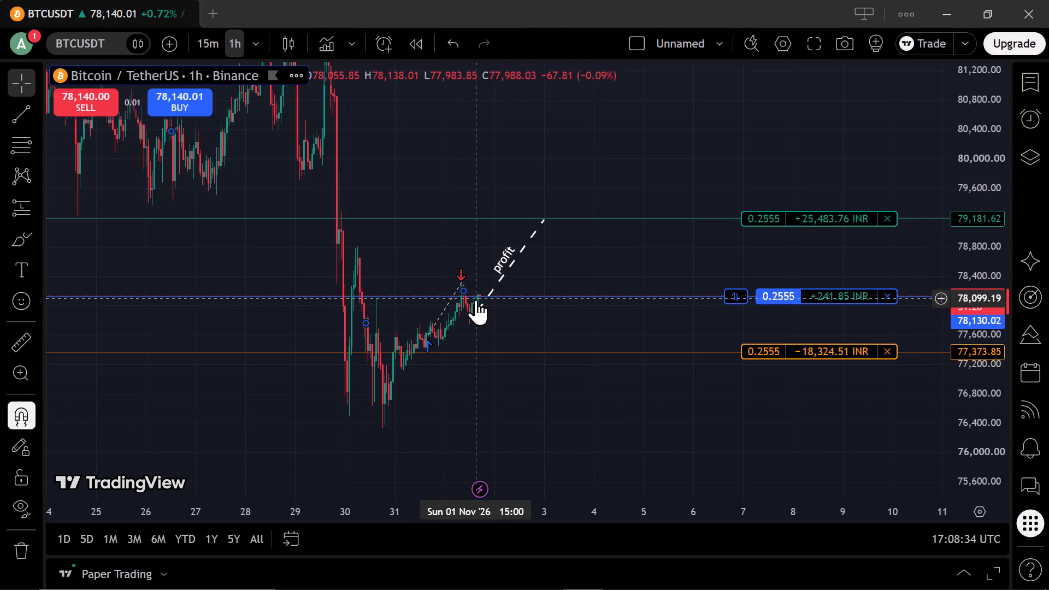
click(475, 299)
triple_click(475, 299)
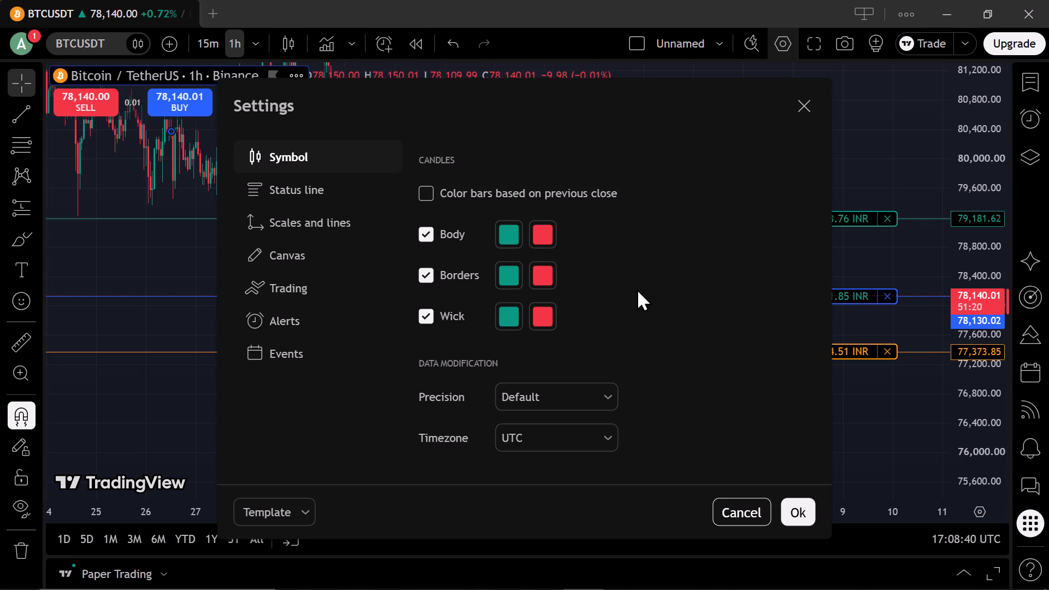
click(295, 195)
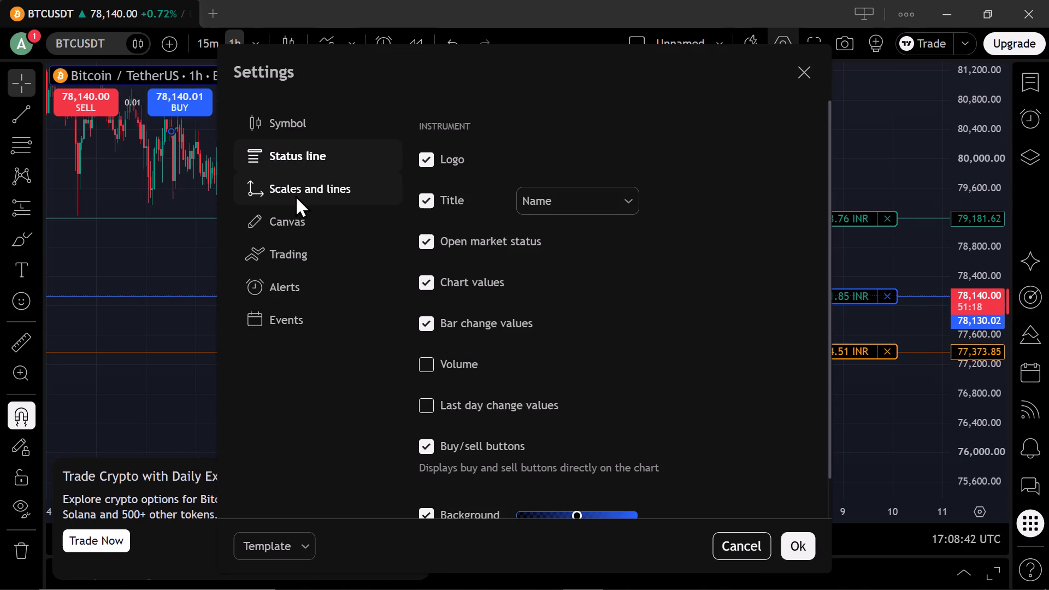
click(307, 119)
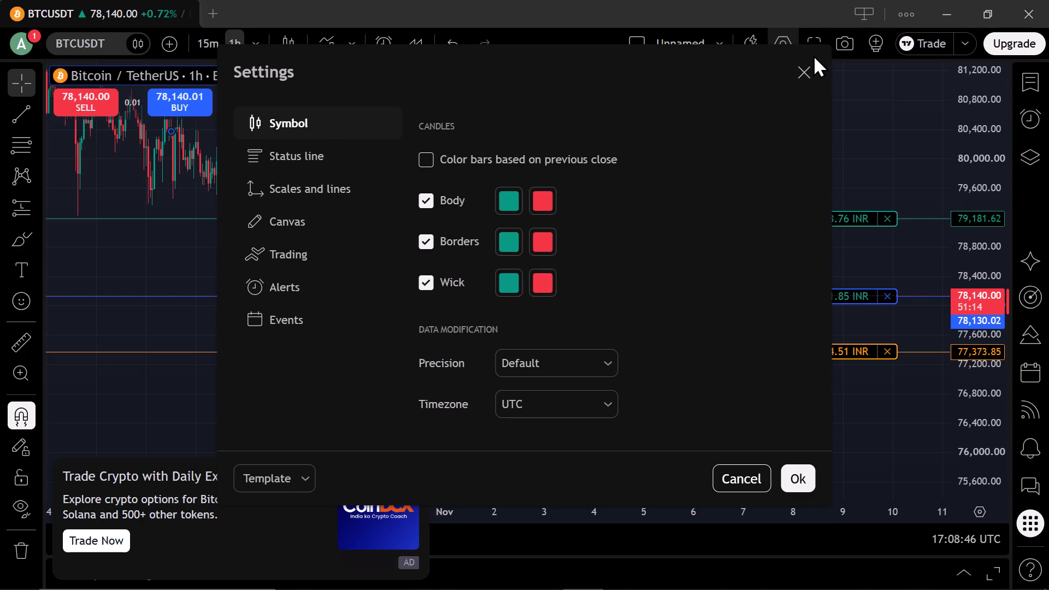
click(803, 65)
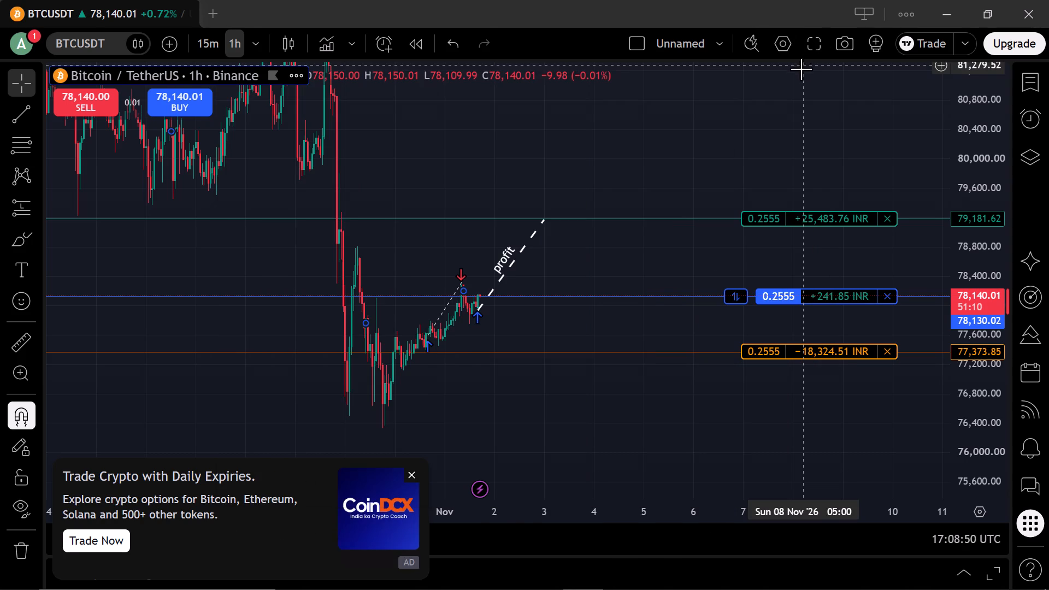
click(492, 385)
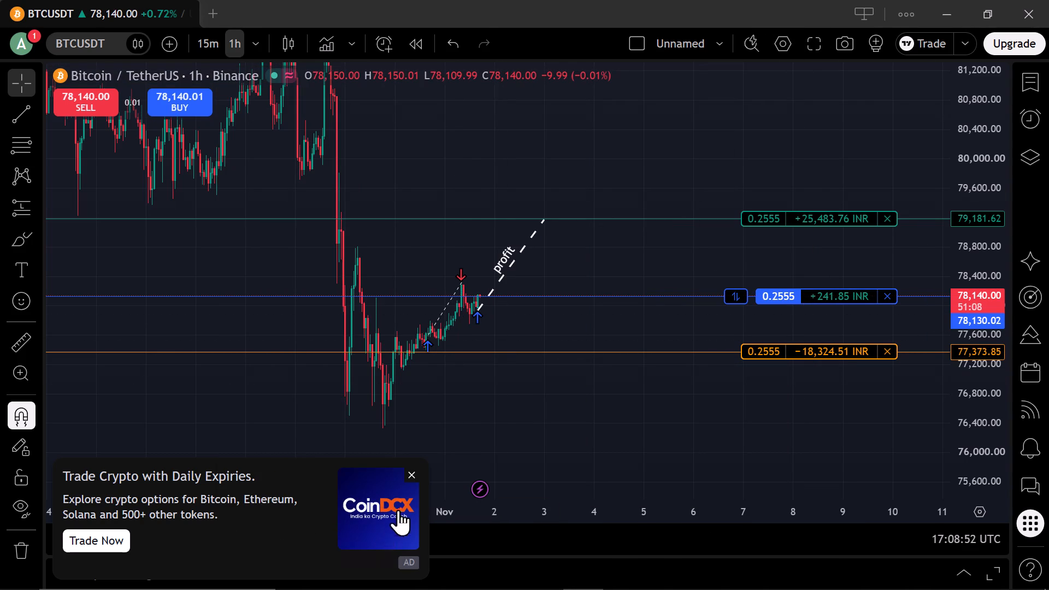
Dismiss the crypto options advertisement covering the lower part of the chart.
click(410, 474)
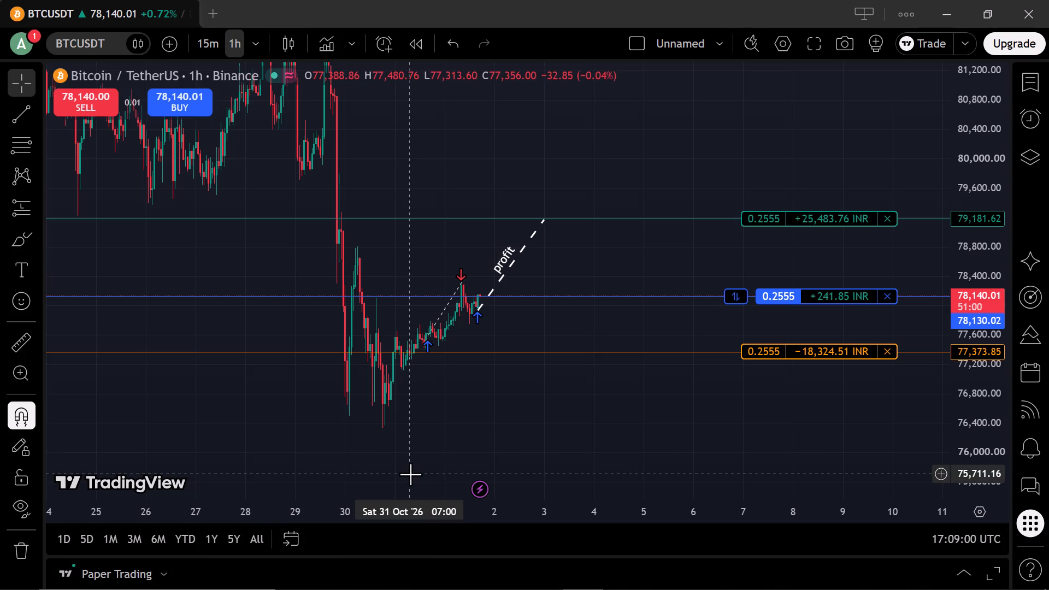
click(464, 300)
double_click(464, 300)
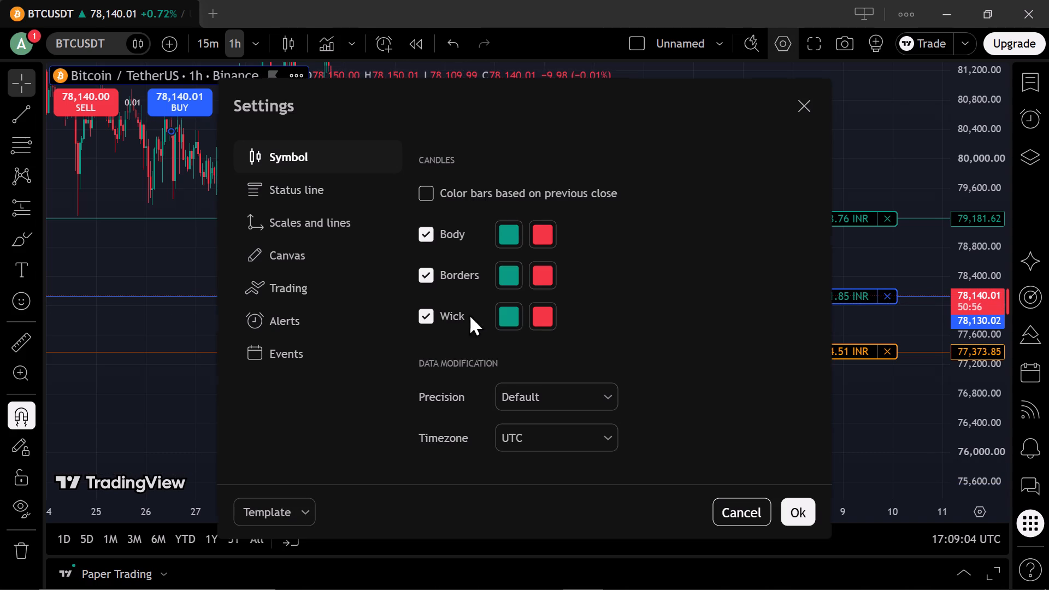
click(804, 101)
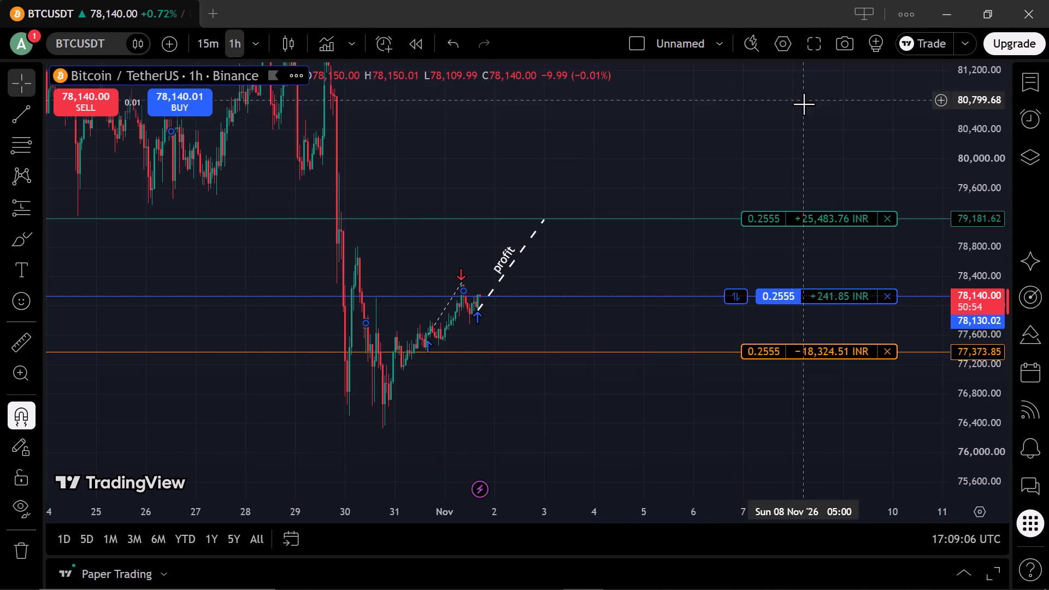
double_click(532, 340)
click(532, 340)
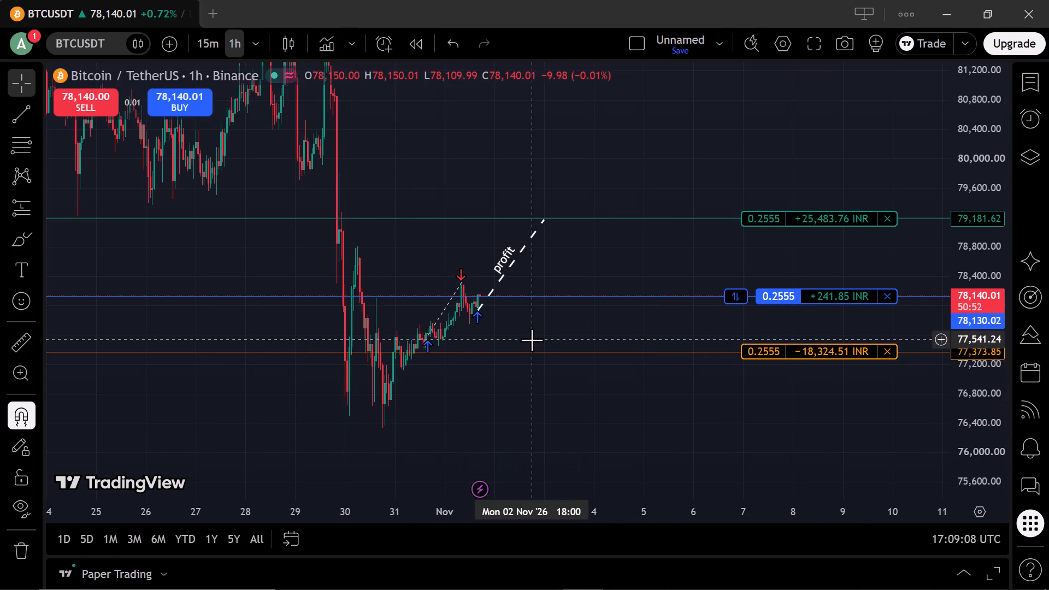
Toggle magnet mode off and on again, and view its weak, strong and snap-to-indicators options.
click(25, 416)
click(25, 416)
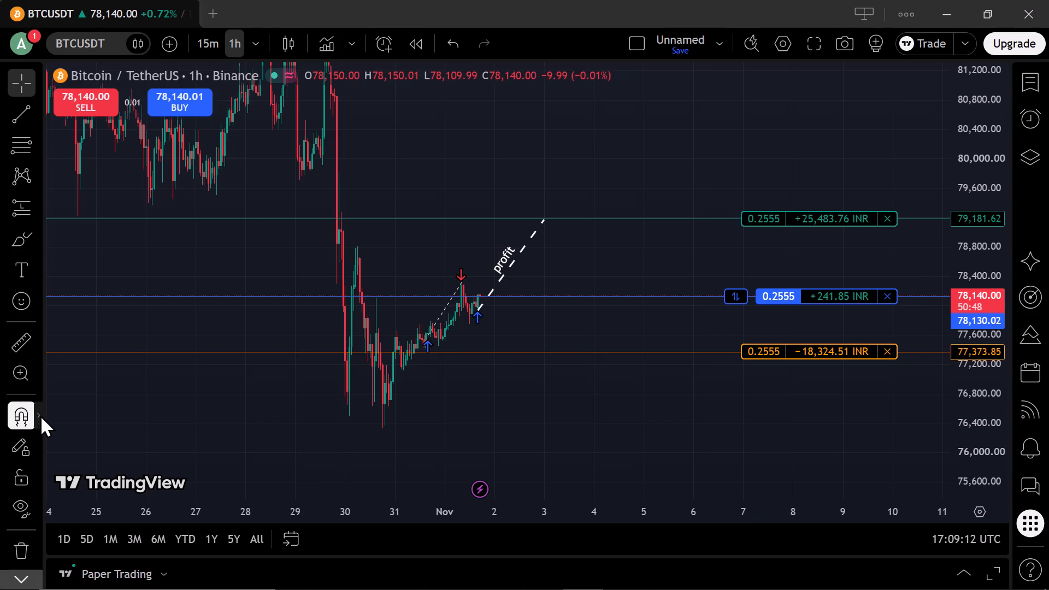
click(37, 414)
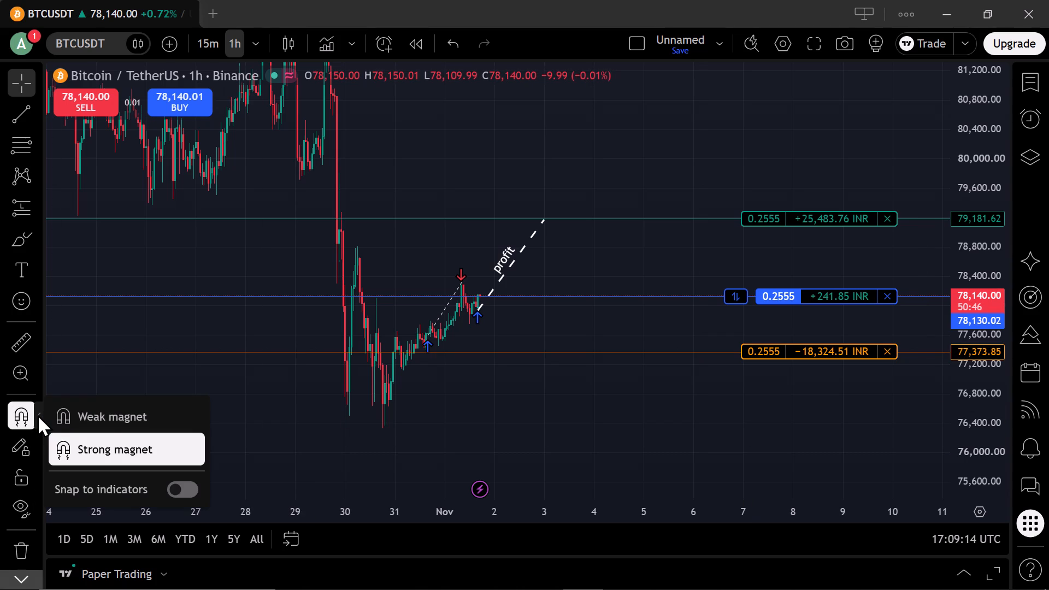
click(208, 386)
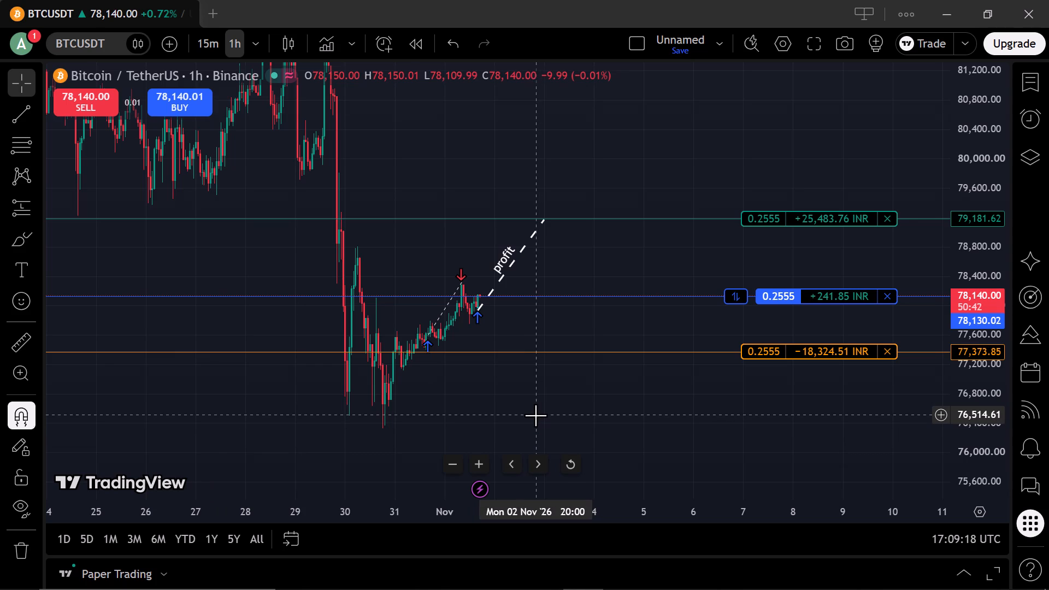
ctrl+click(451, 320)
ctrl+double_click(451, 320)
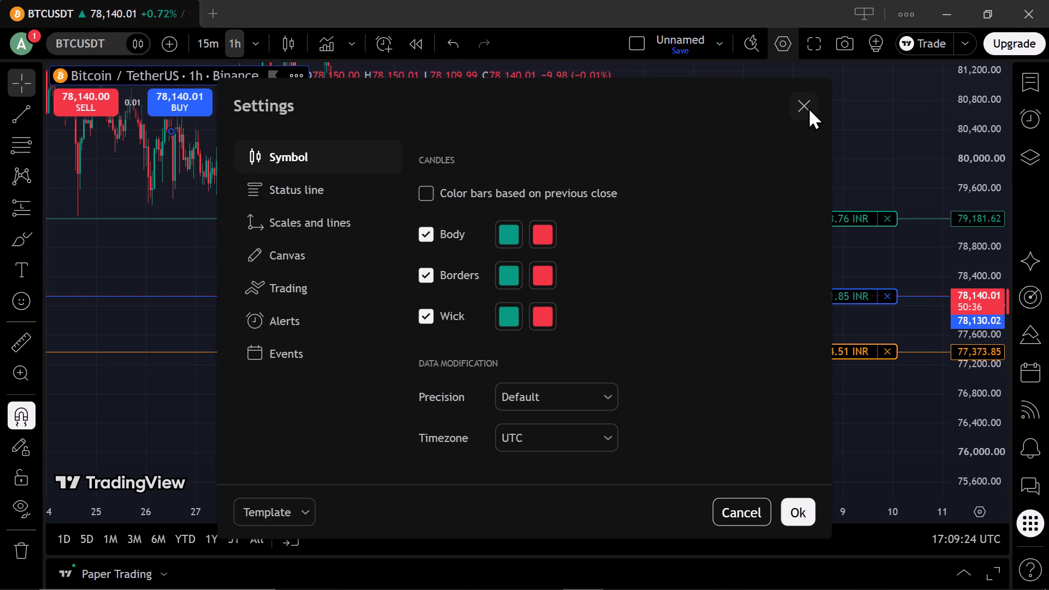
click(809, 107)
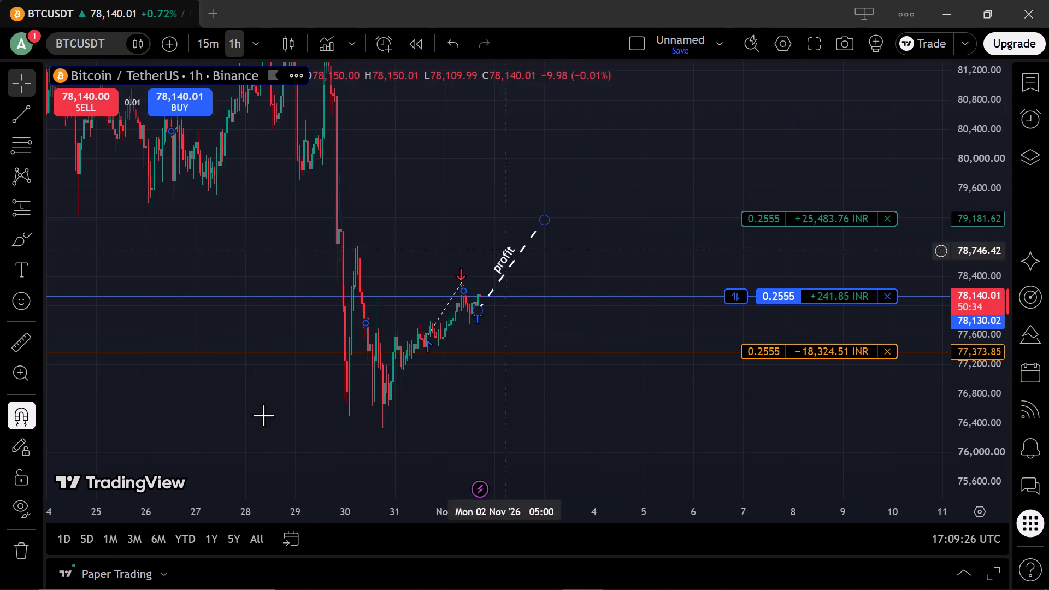
Pick the Measure tool and turn off magnet mode.
click(13, 338)
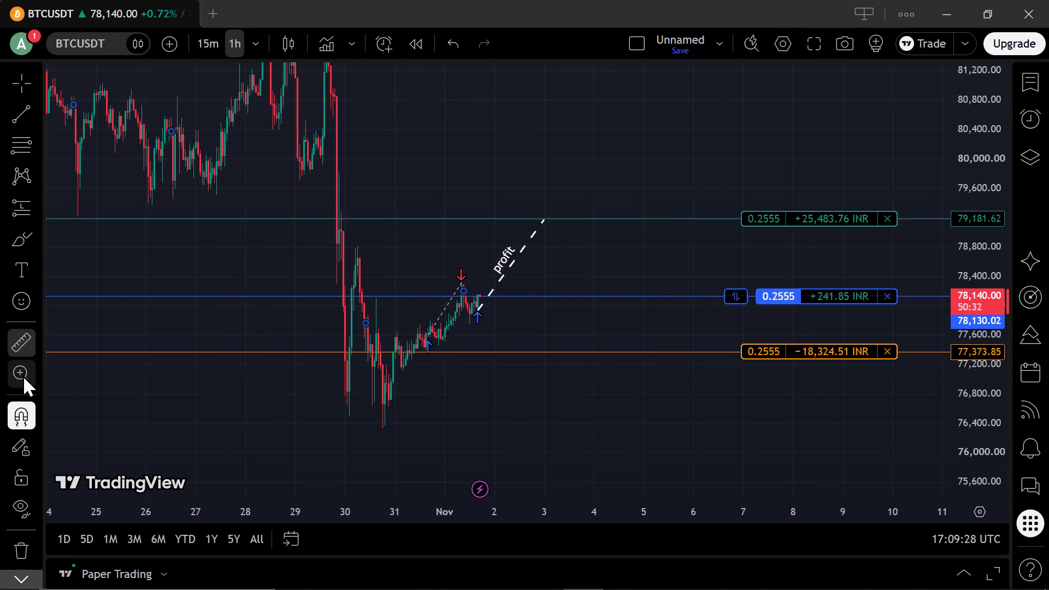
click(15, 347)
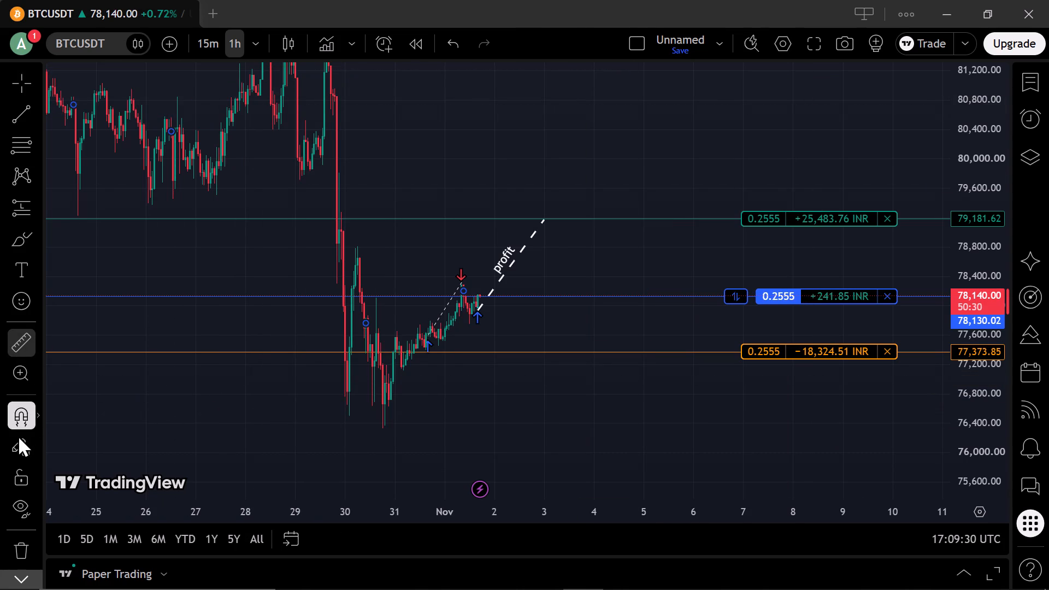
click(20, 412)
click(20, 412)
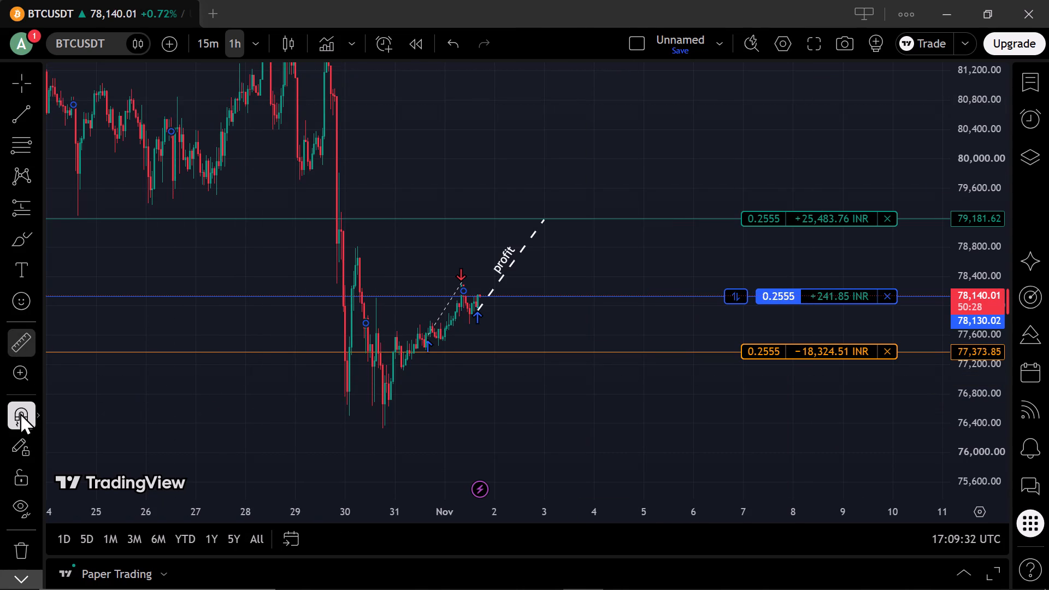
click(20, 412)
right_click(20, 412)
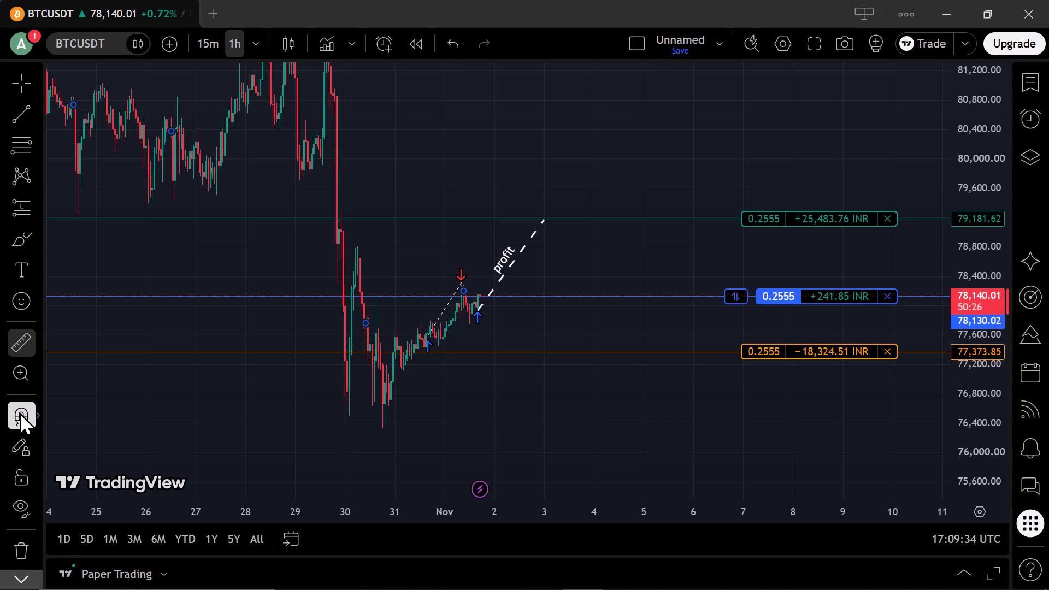
right_click(20, 412)
right_click(20, 412)
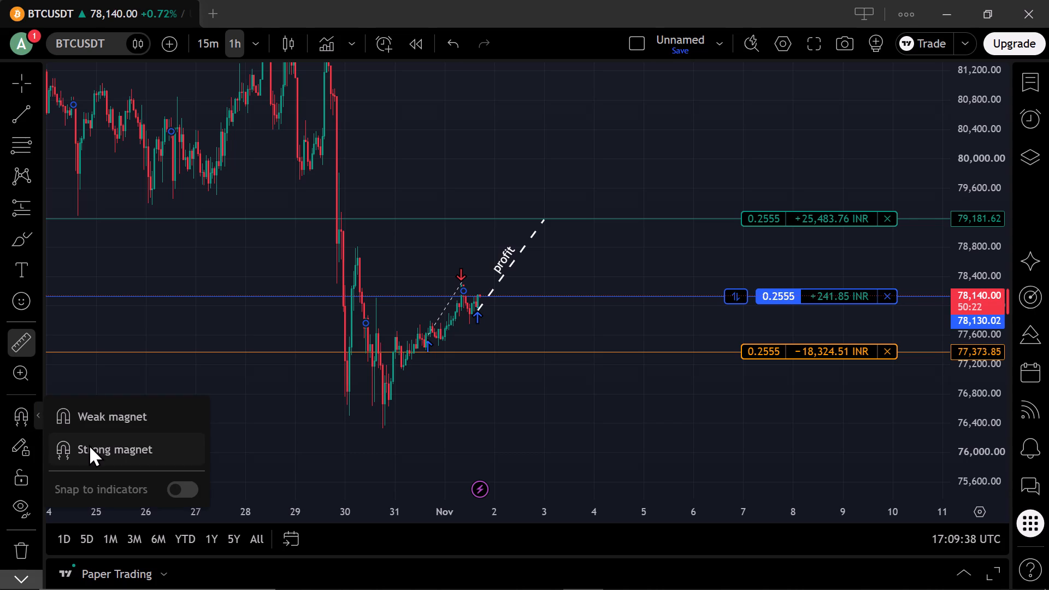
Measure the price range from about 76,537 on 27 October back to about 76,146 on 26 October, and clear the measurement.
click(218, 414)
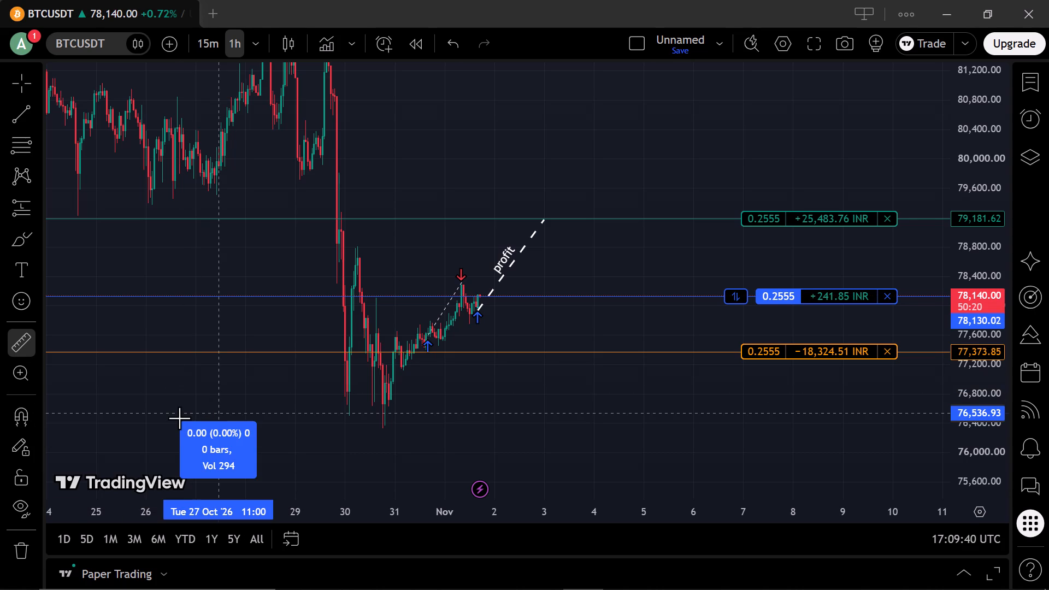
click(192, 442)
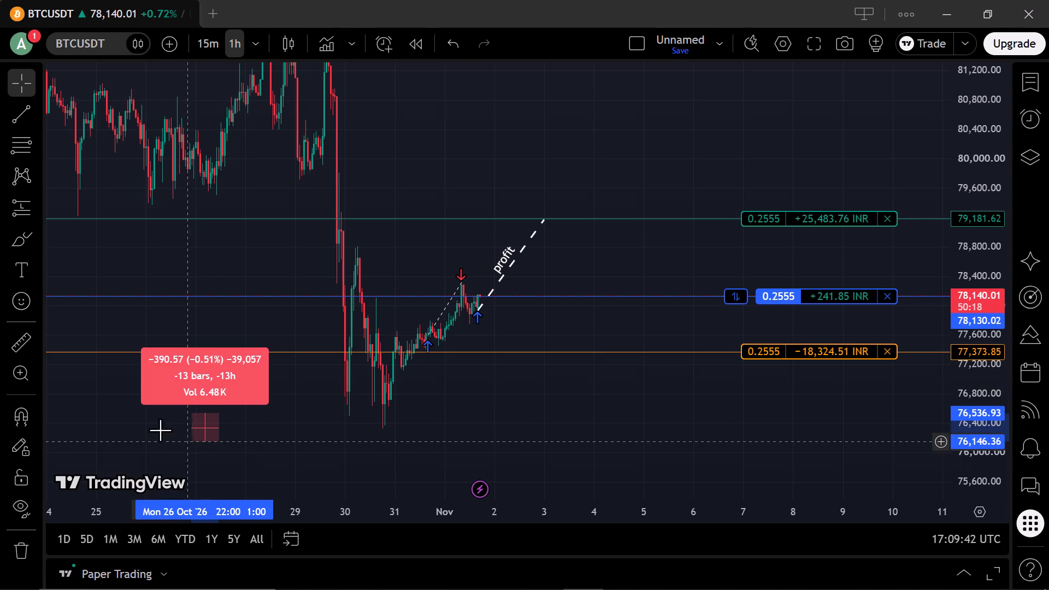
click(194, 424)
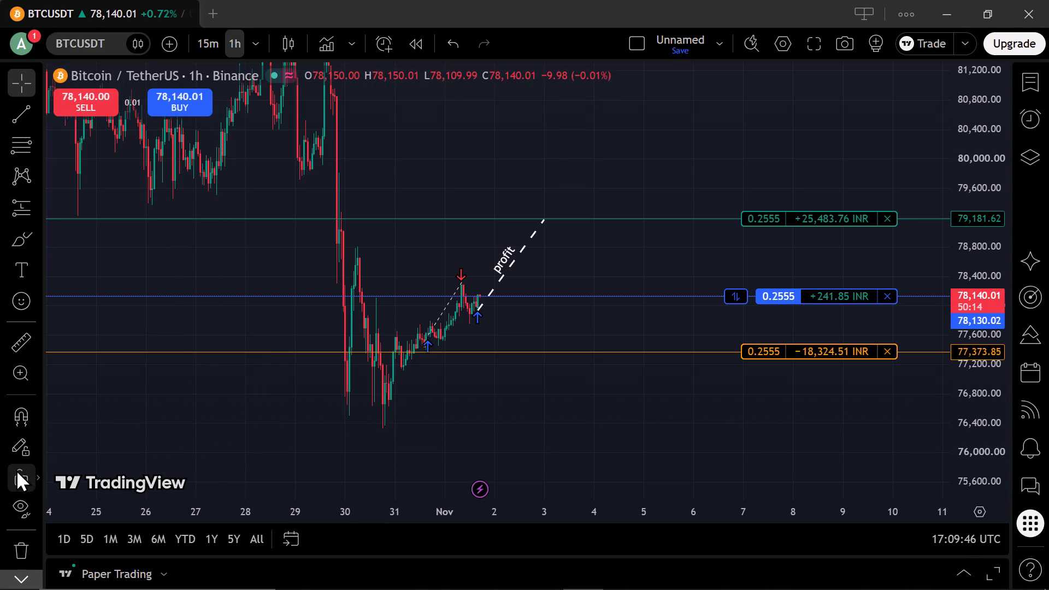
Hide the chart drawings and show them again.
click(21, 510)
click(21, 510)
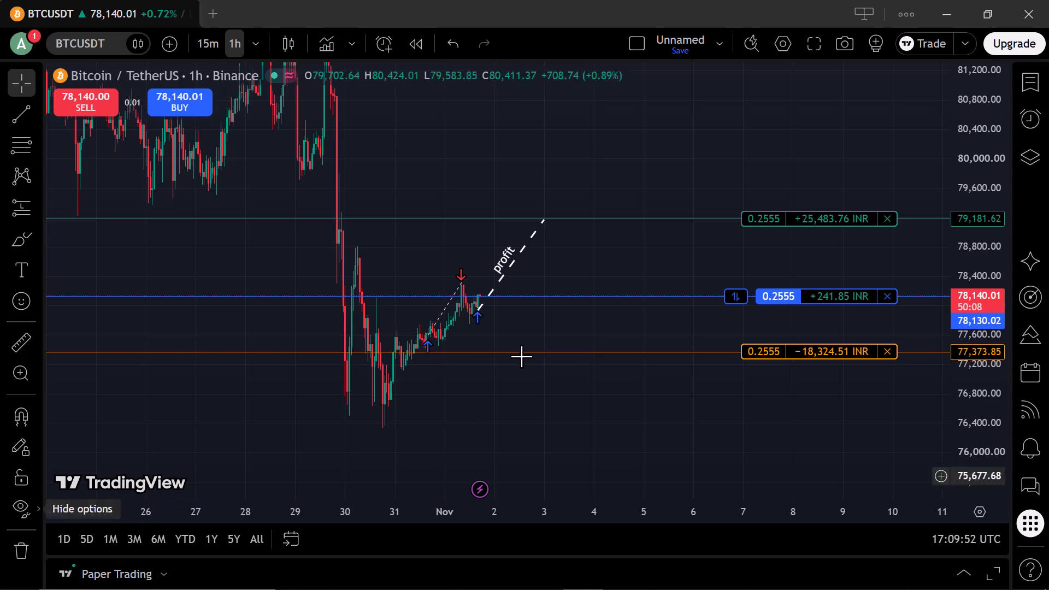
Stretch the price scale so the chart spans about 77,000 to 79,600 around the open trade.
drag(984, 314, 979, 287)
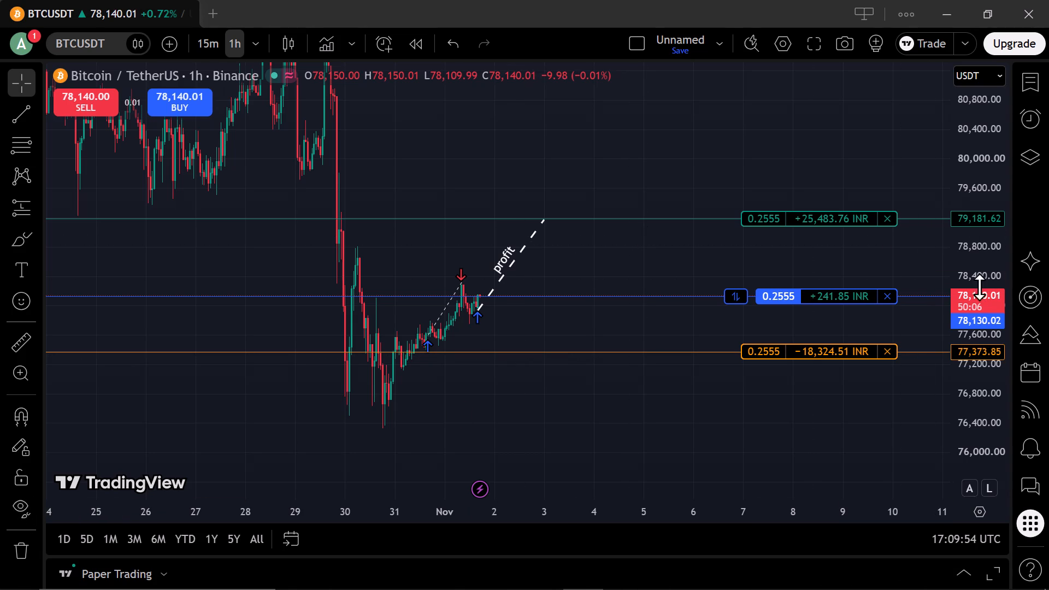
drag(979, 287, 974, 32)
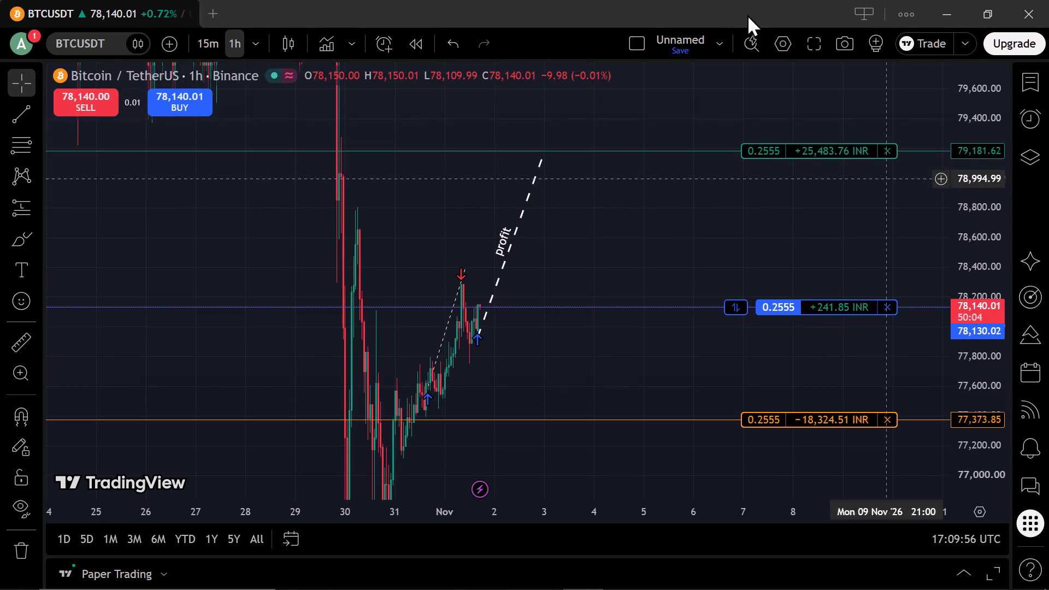
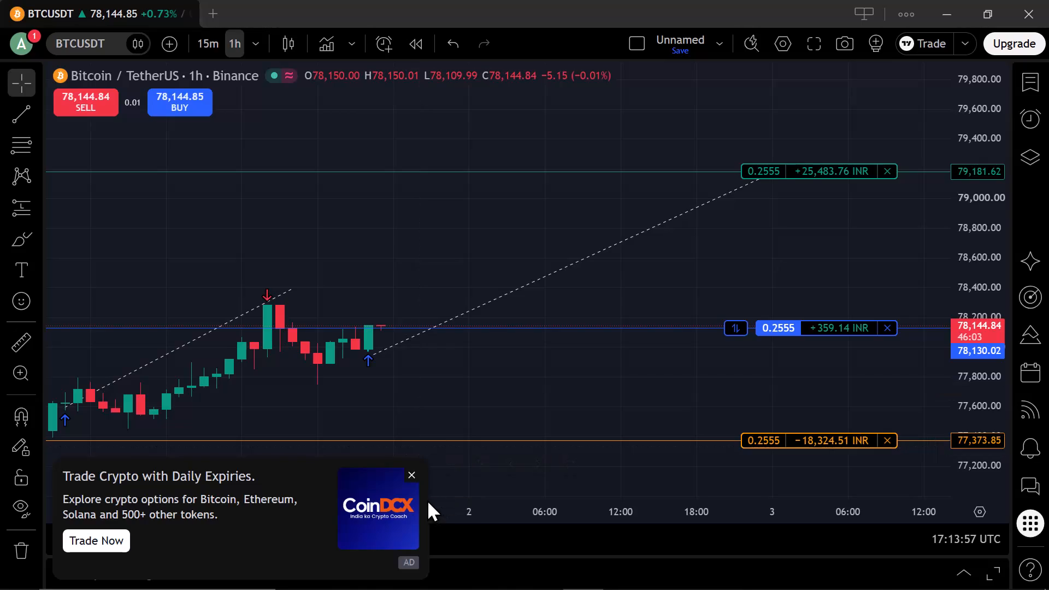
Dismiss the crypto trading advertisement covering the lower part of the chart.
click(415, 474)
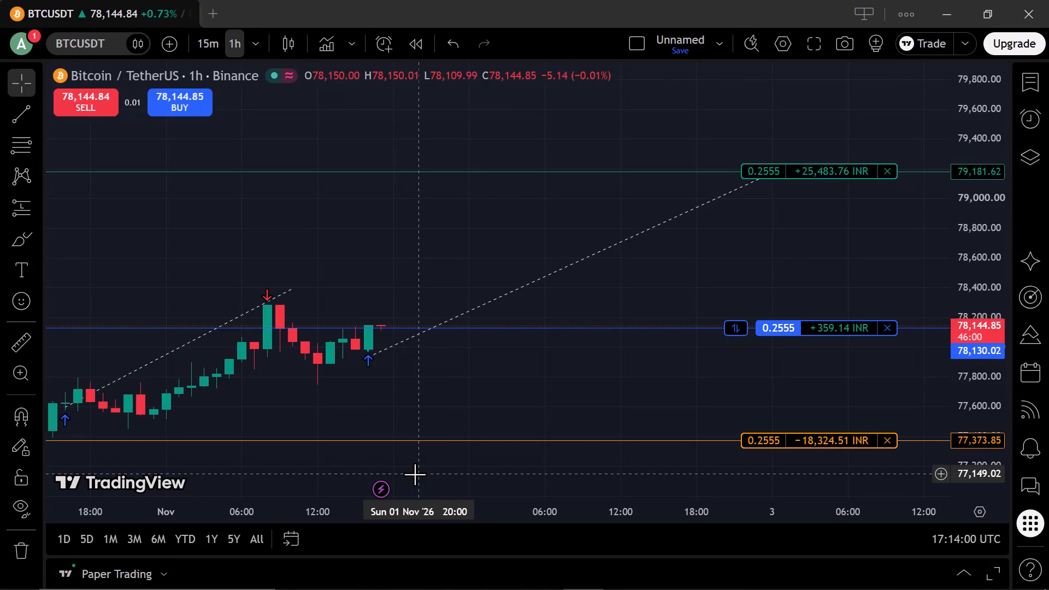
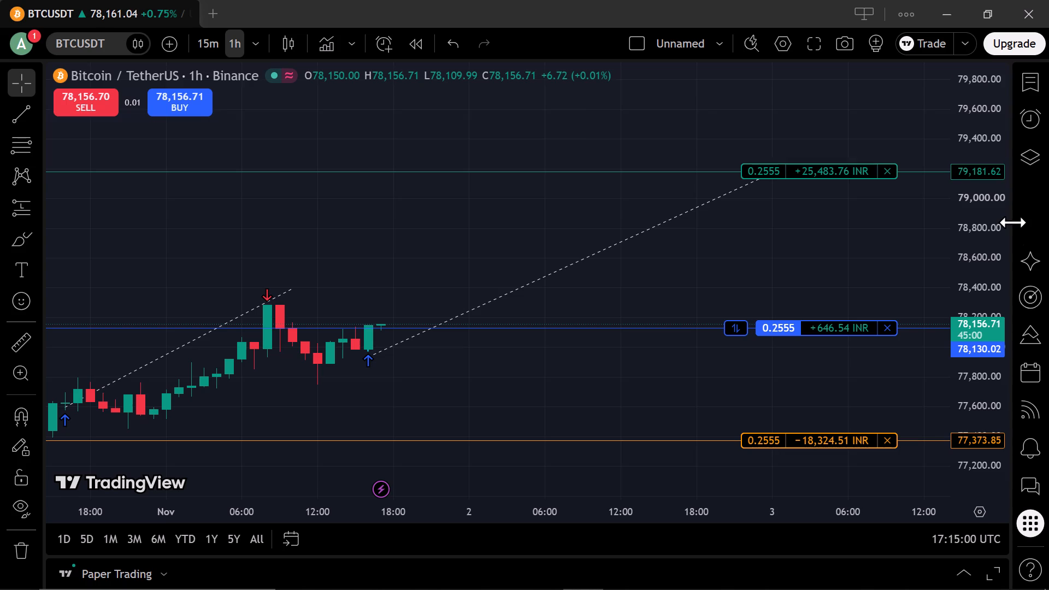
Reveal the watchlist and BTCUSDT details beside the chart, and collapse them again to restore the chart's full width.
drag(1012, 222, 702, 248)
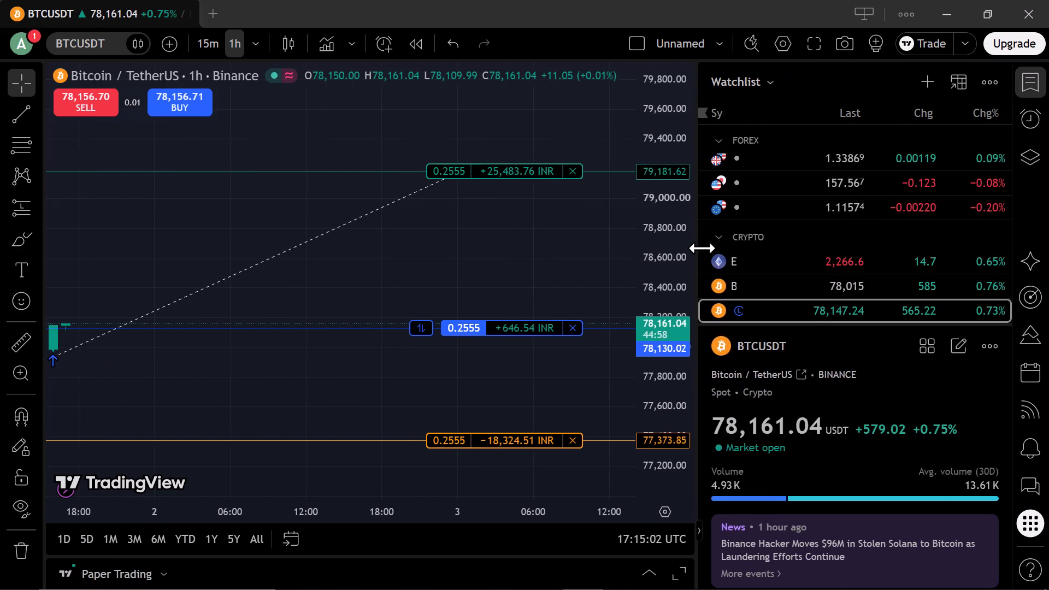
drag(702, 248, 1047, 242)
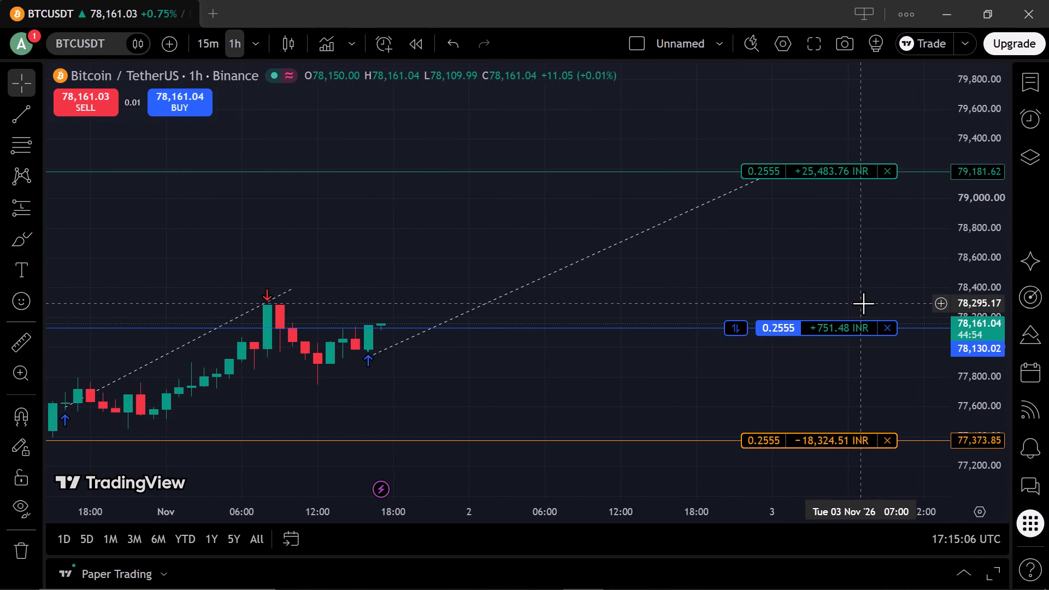
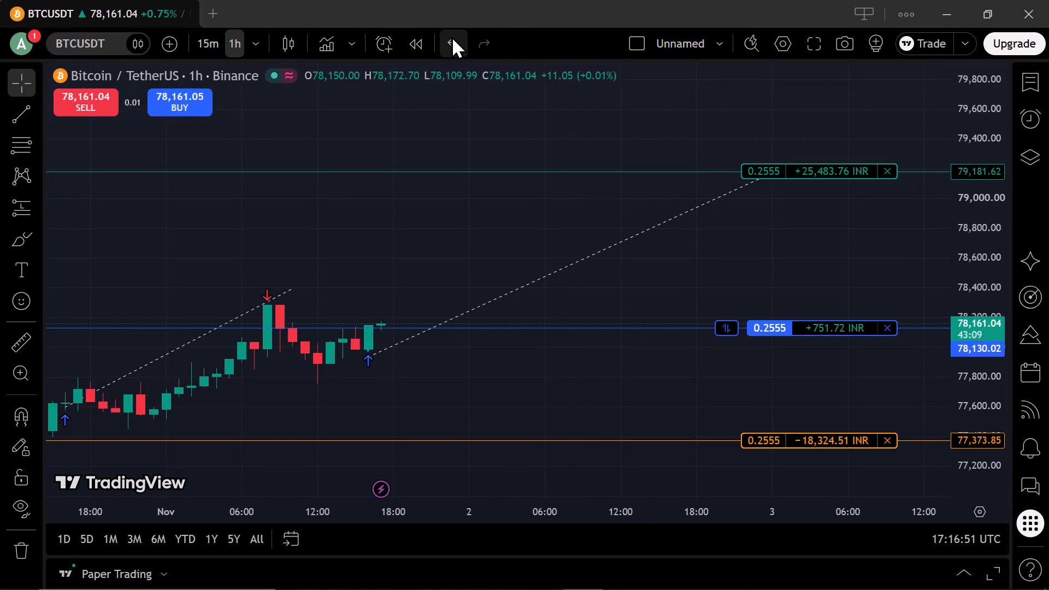
Switch Bar Replay on and off twice to view its playback controls on the BTCUSDT chart.
click(409, 39)
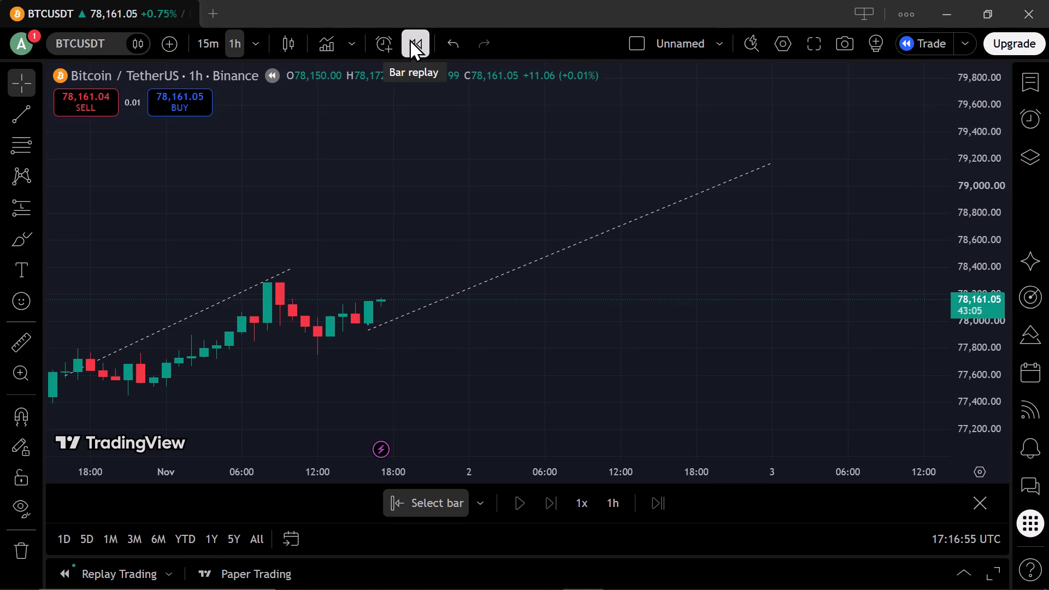
click(409, 39)
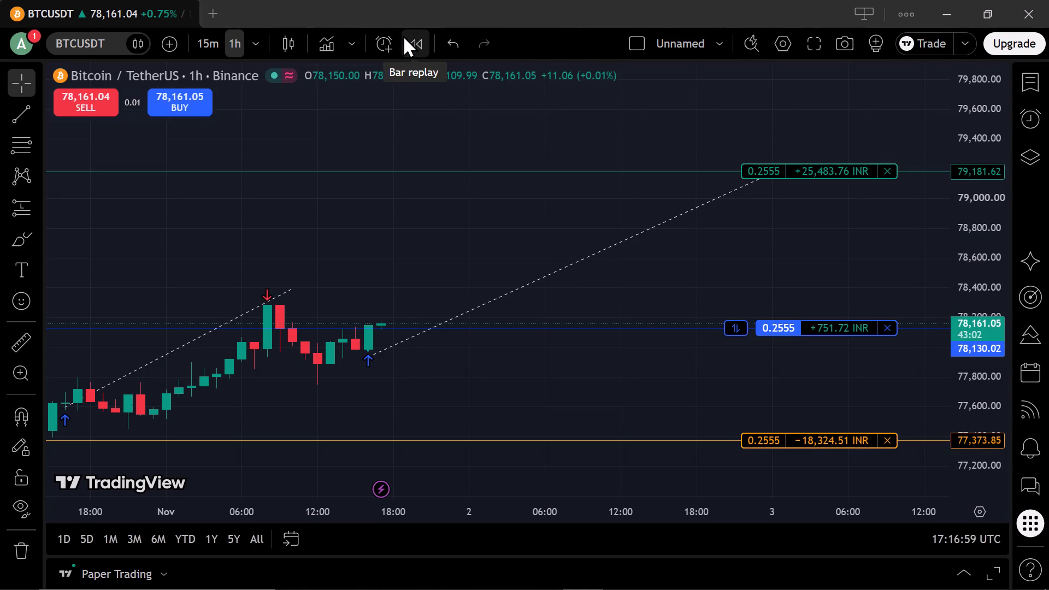
click(413, 38)
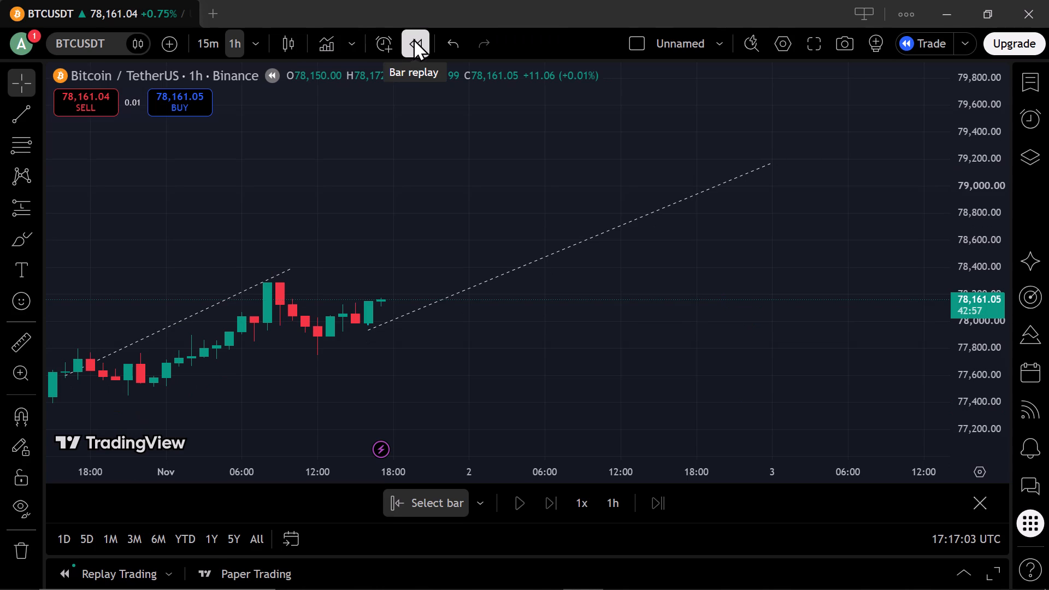
click(413, 38)
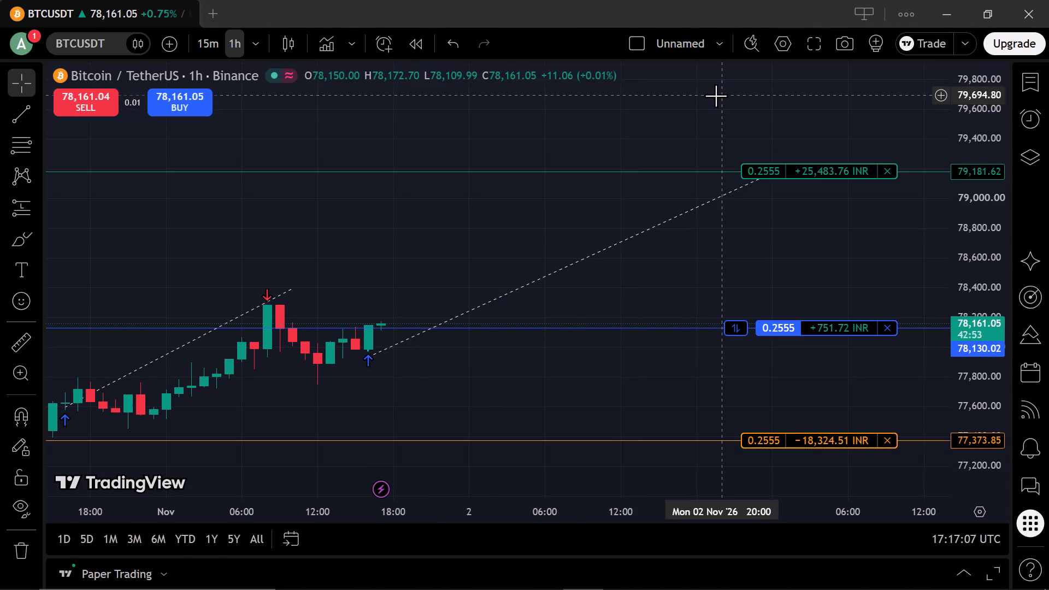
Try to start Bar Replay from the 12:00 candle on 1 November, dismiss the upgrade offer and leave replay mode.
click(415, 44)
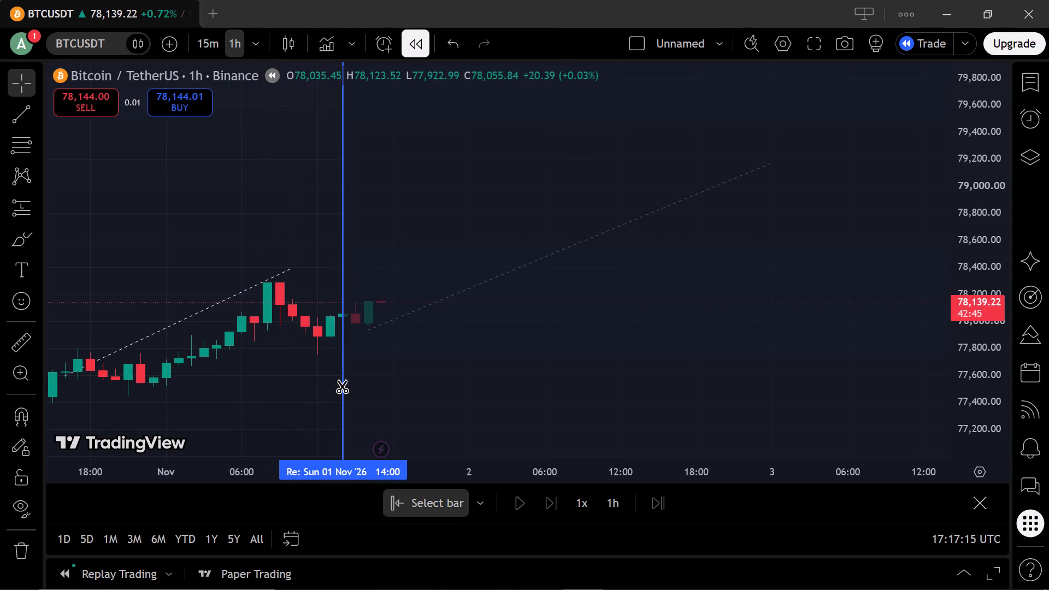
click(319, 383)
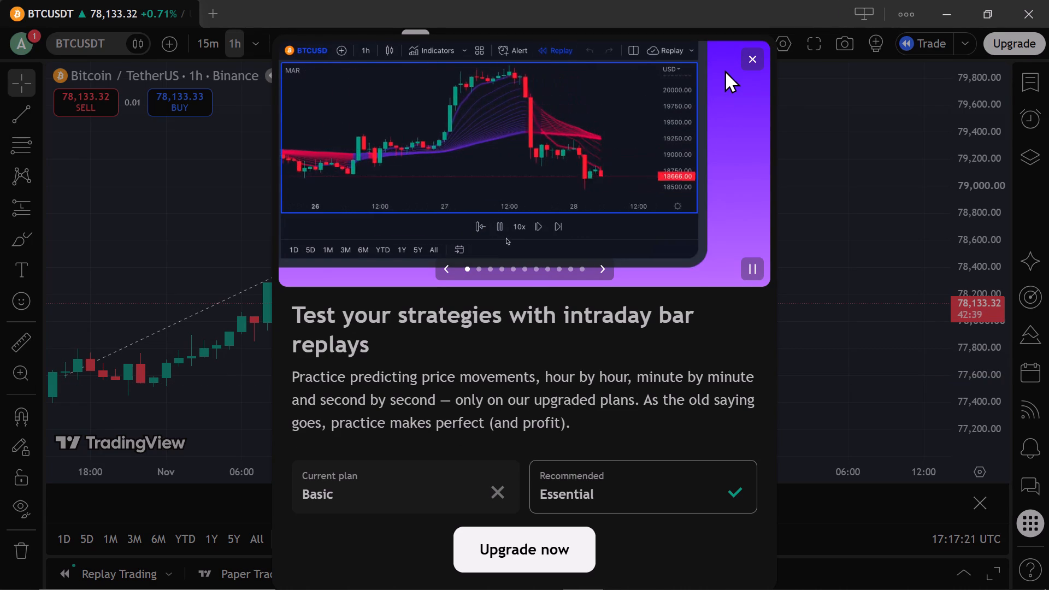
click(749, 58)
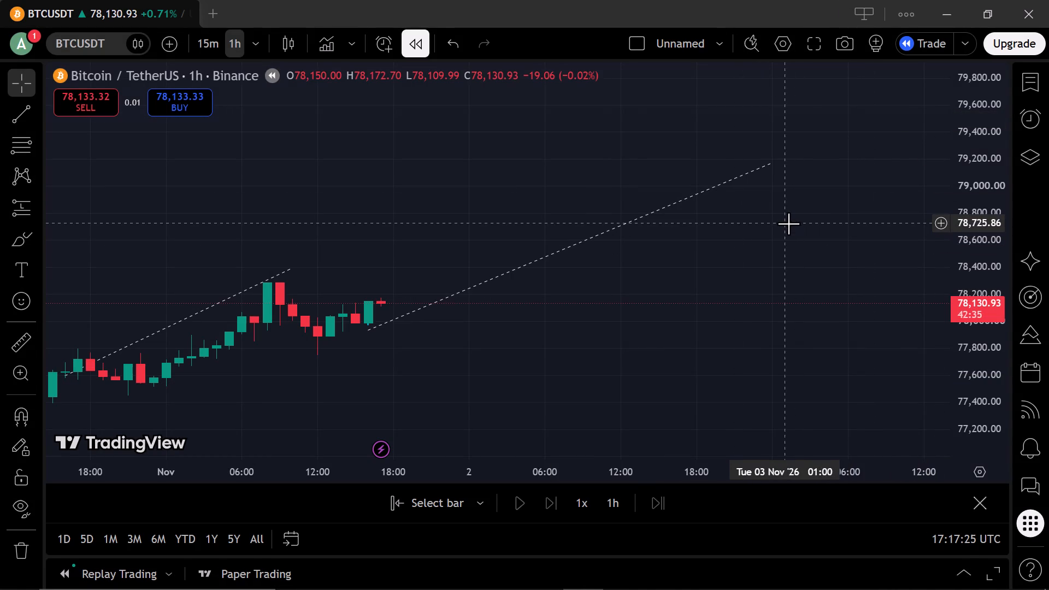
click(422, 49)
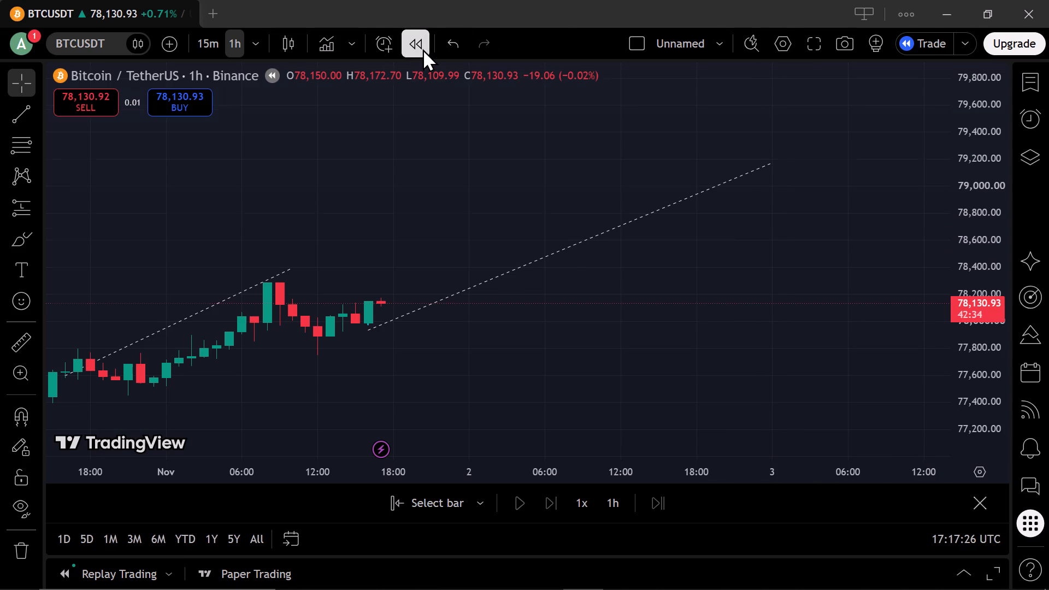
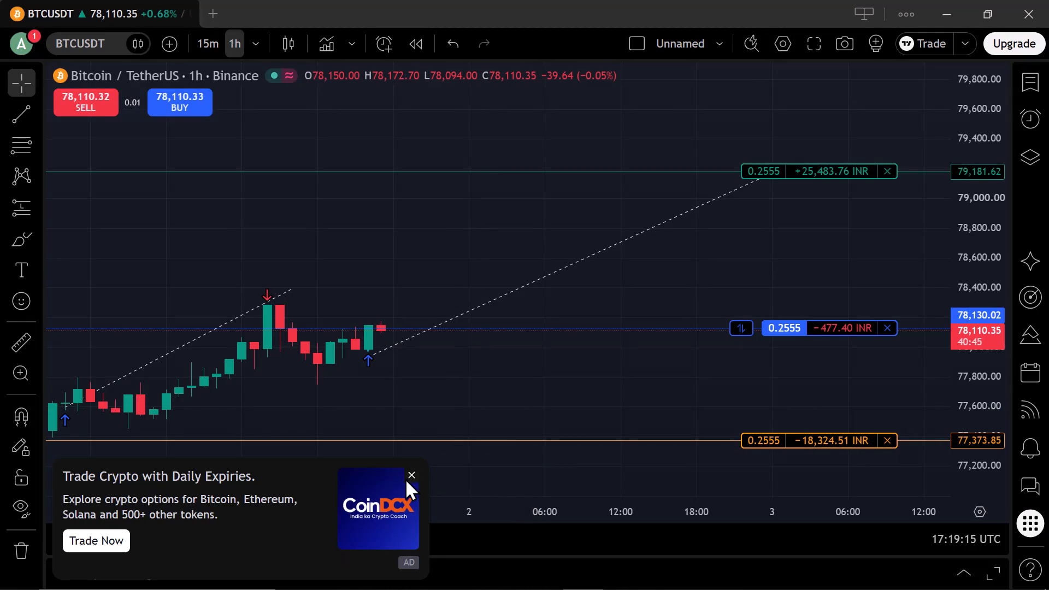
Dismiss the crypto trading advertisement covering the chart.
click(411, 475)
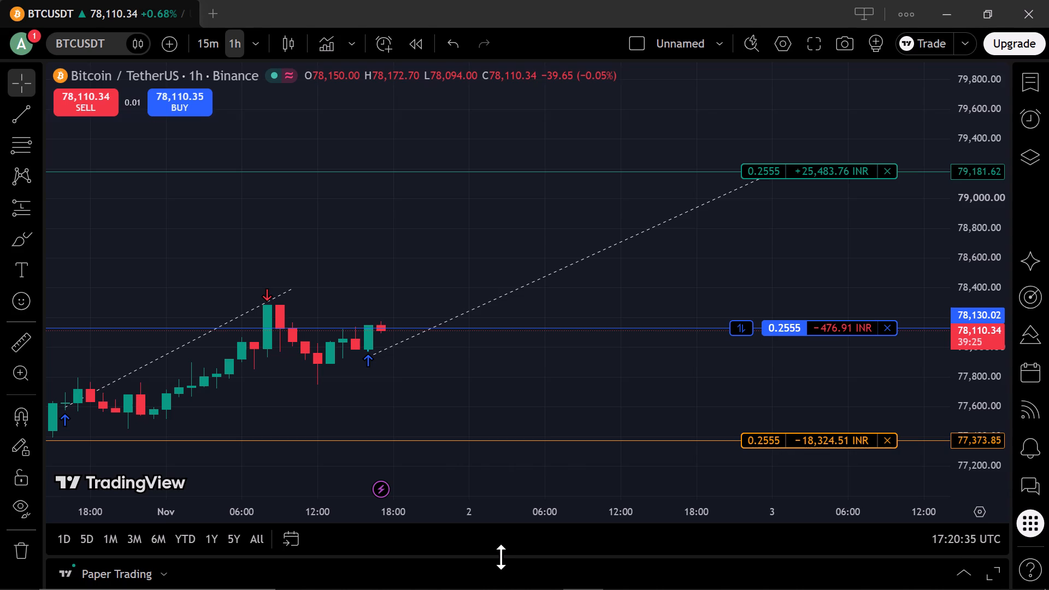
Expand the Paper Trading area to view the open BTCUSDT position, and collapse it again.
drag(500, 557, 534, 327)
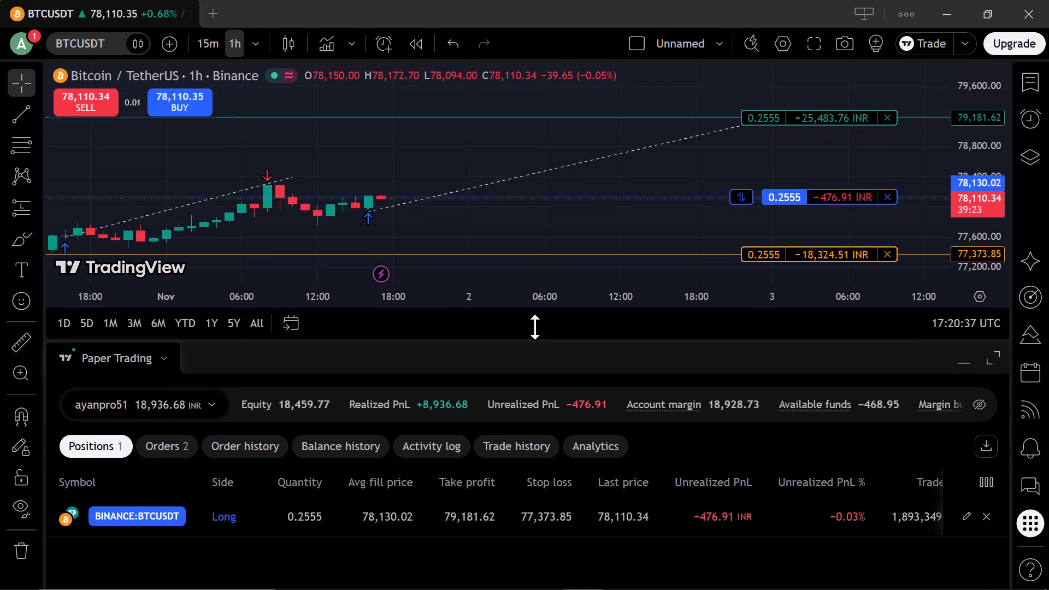
drag(534, 327, 518, 589)
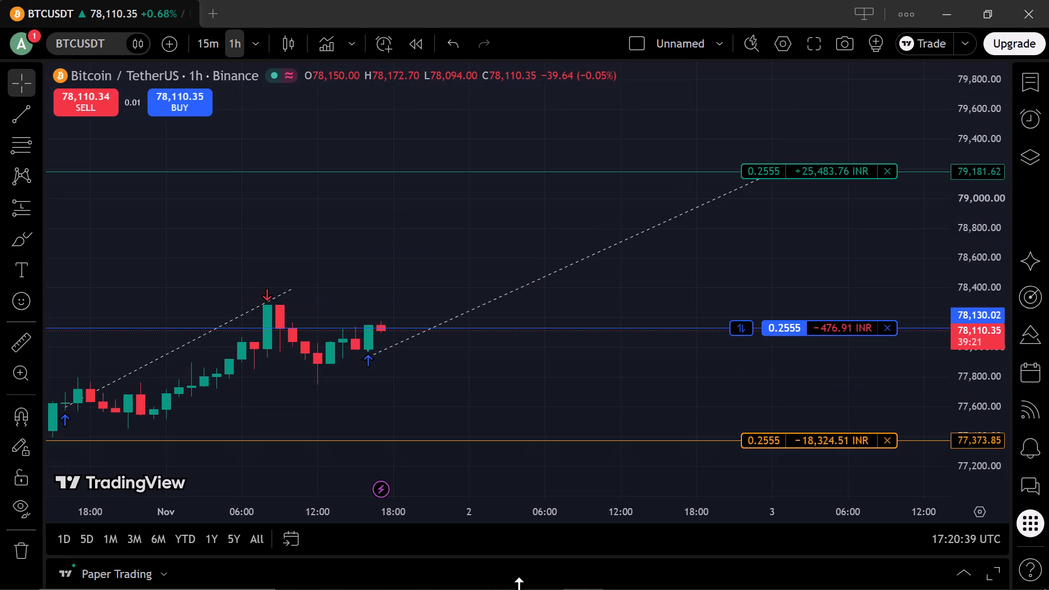
drag(518, 589, 518, 589)
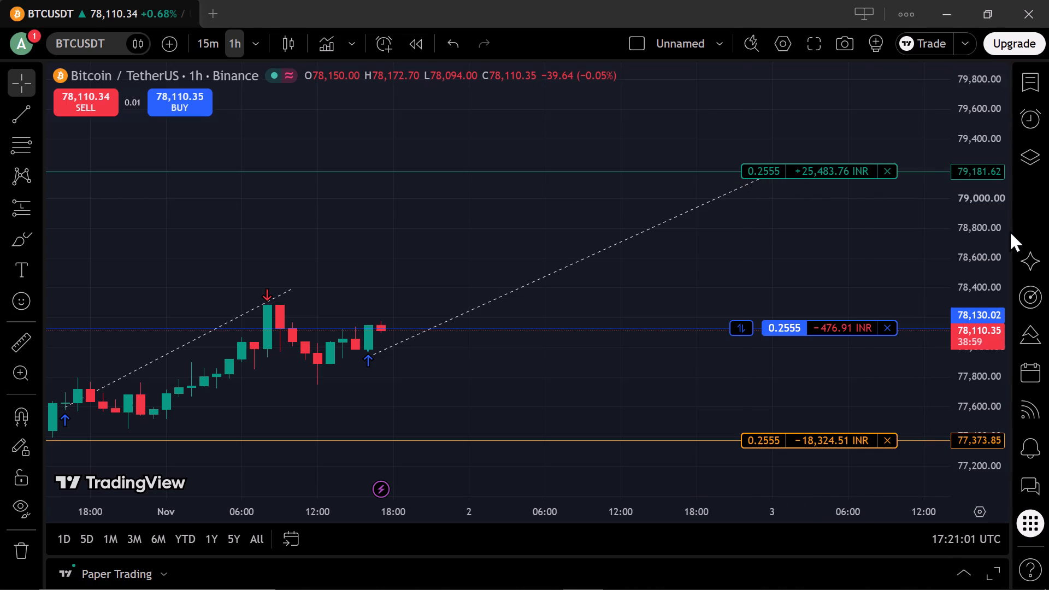
Reveal the watchlist beside the chart and widen it enough to show the last price and change columns.
drag(1012, 229, 877, 209)
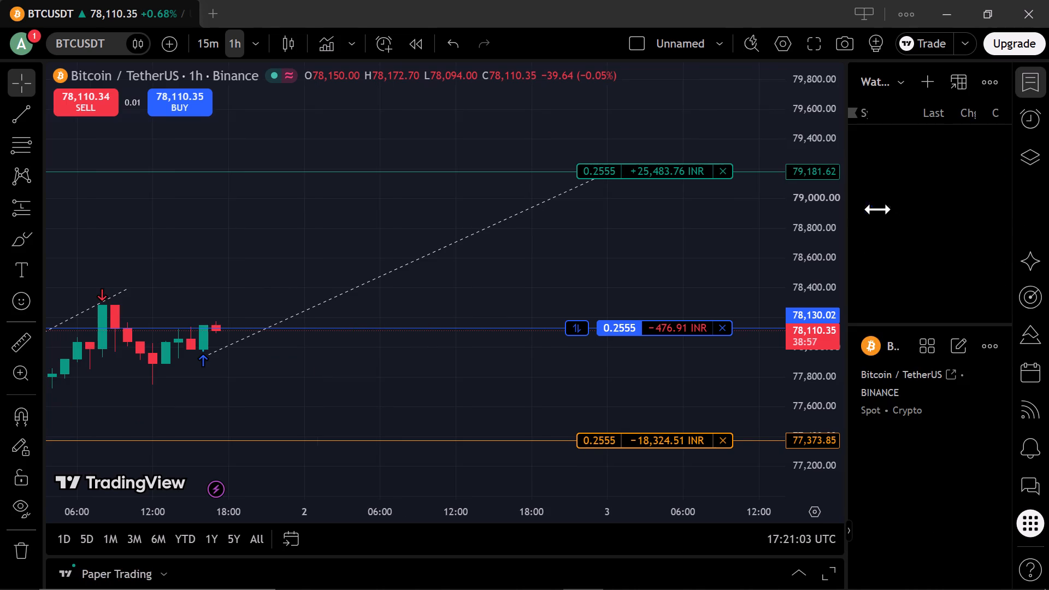
drag(877, 209, 832, 209)
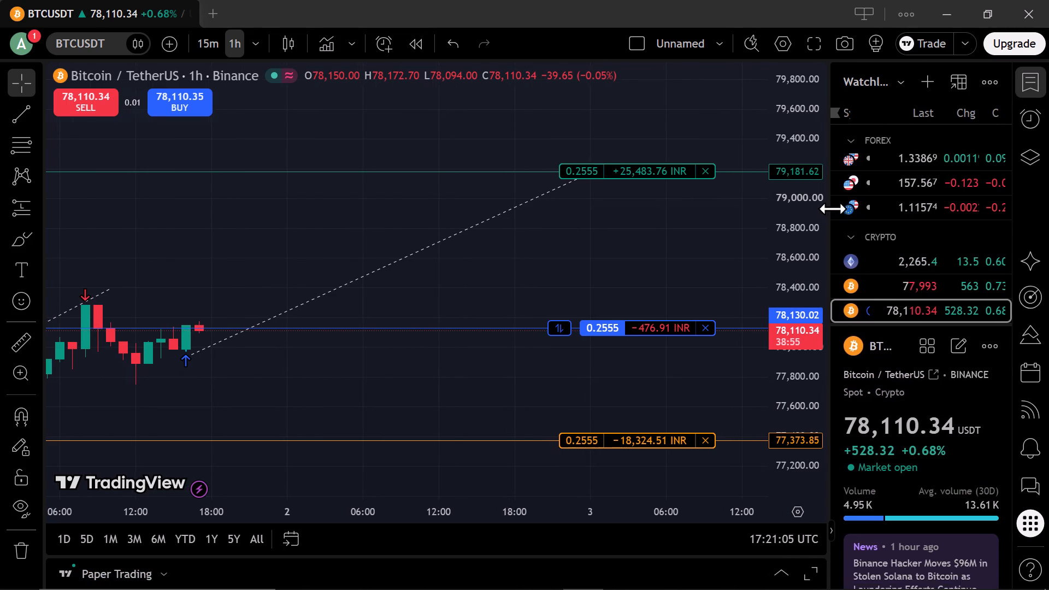
drag(832, 209, 830, 213)
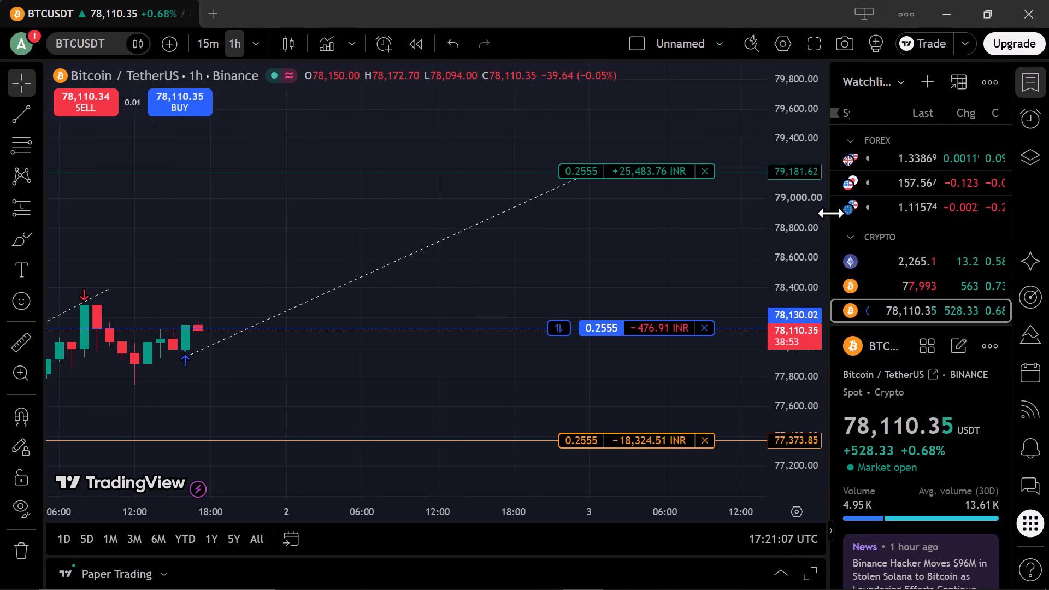
drag(830, 213, 742, 209)
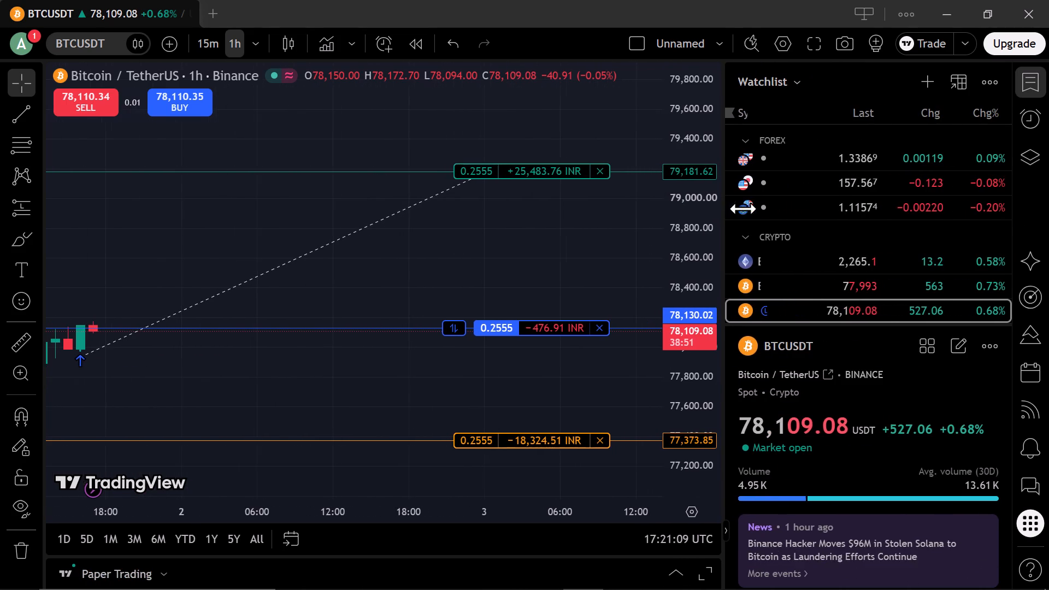
drag(742, 209, 768, 212)
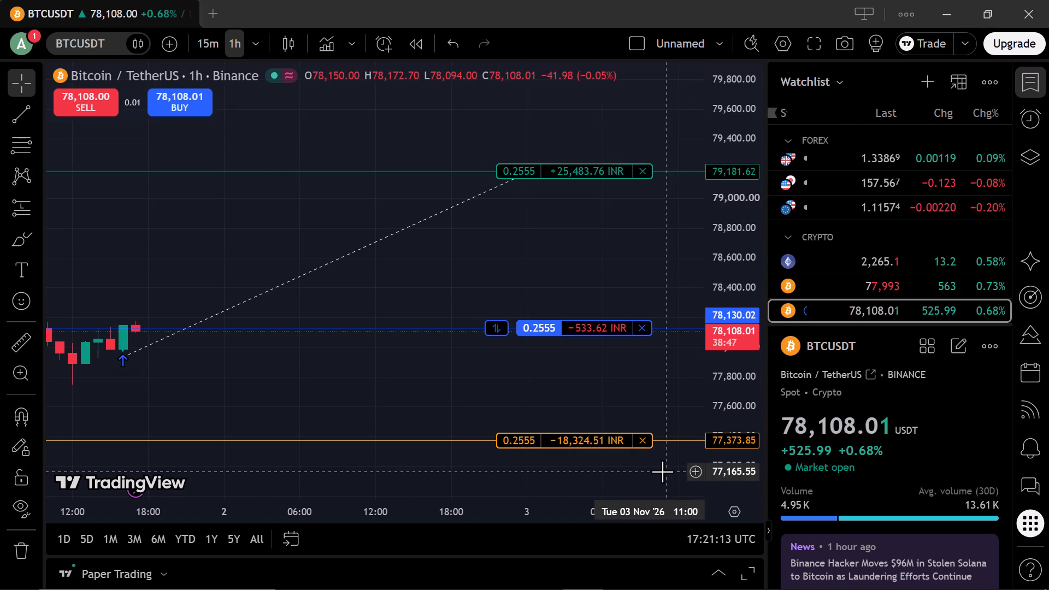
Draw a Fibonacci retracement from about 77,987 at 1 November 16:00 to about 79,177 at 2 November 18:00.
drag(479, 359, 640, 345)
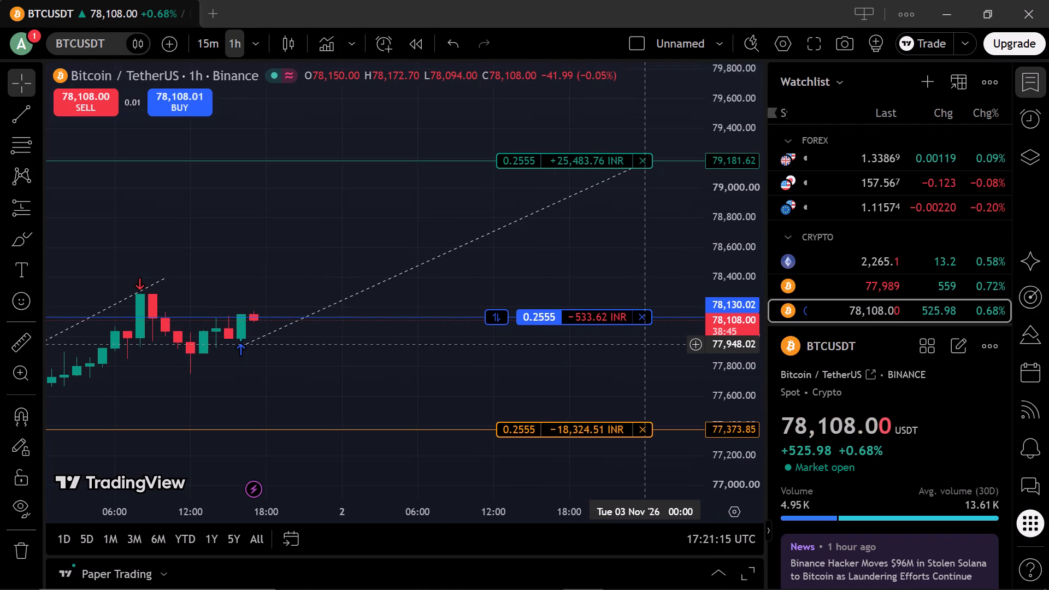
drag(640, 345, 701, 285)
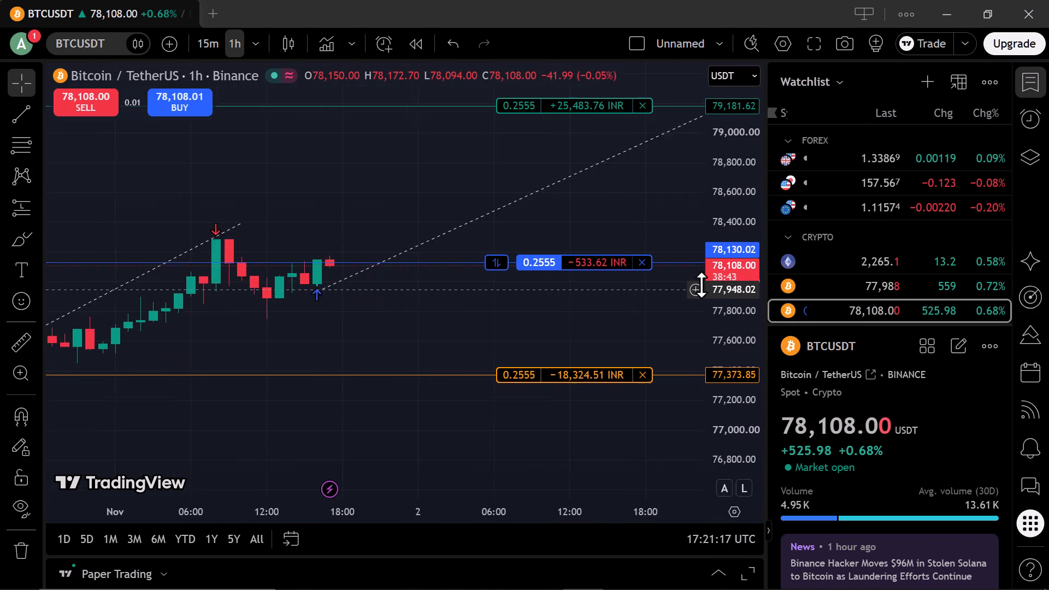
drag(701, 285, 649, 364)
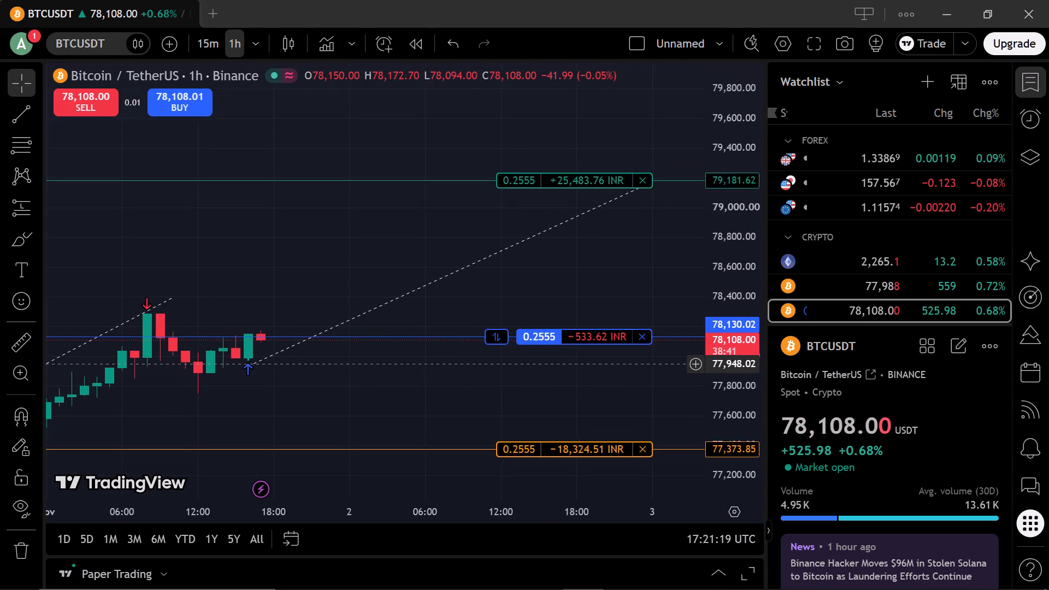
drag(649, 364, 707, 339)
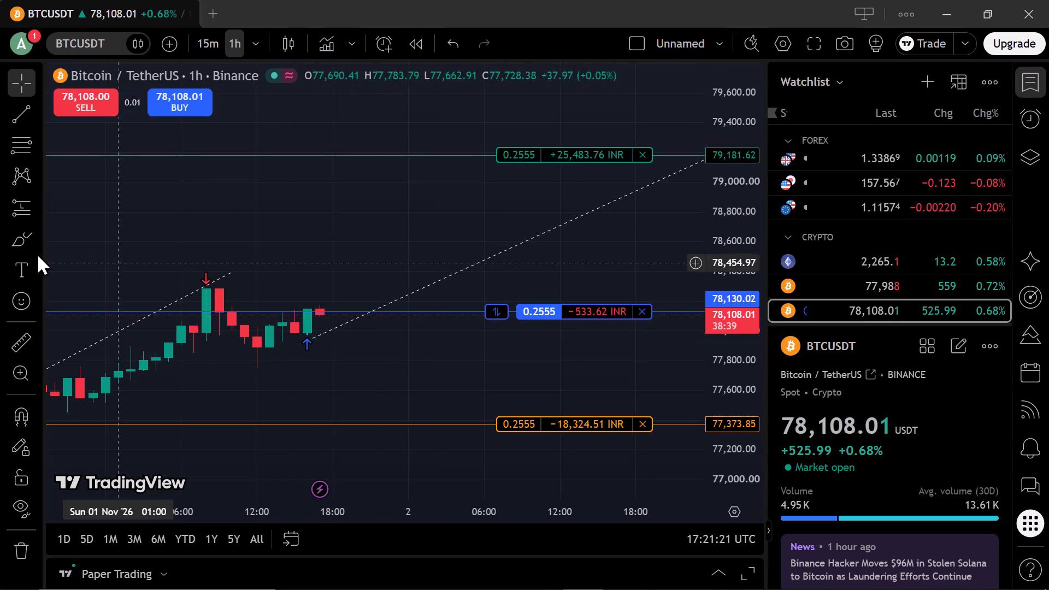
click(8, 146)
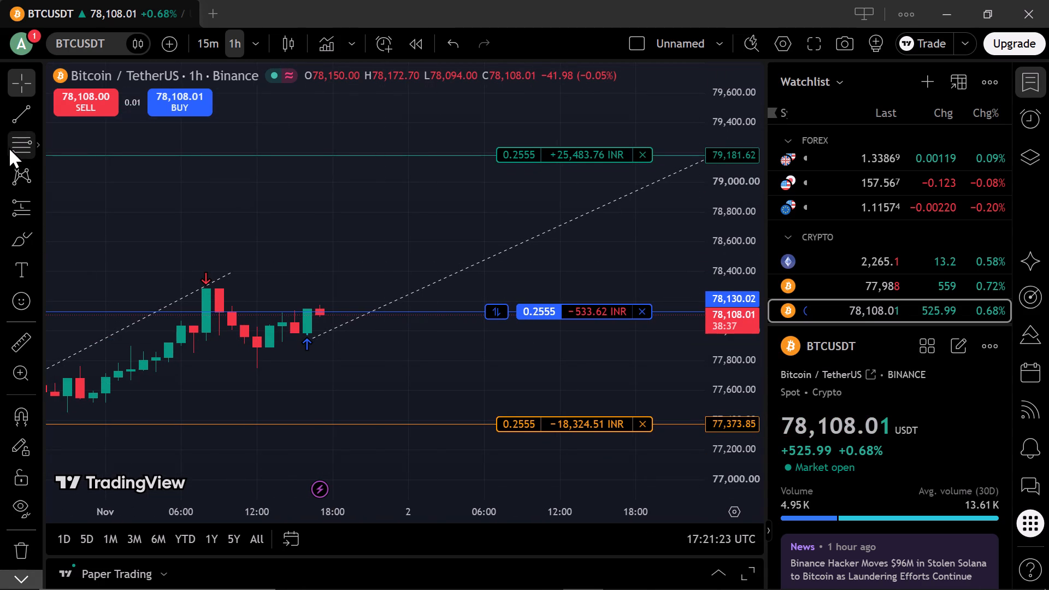
click(309, 333)
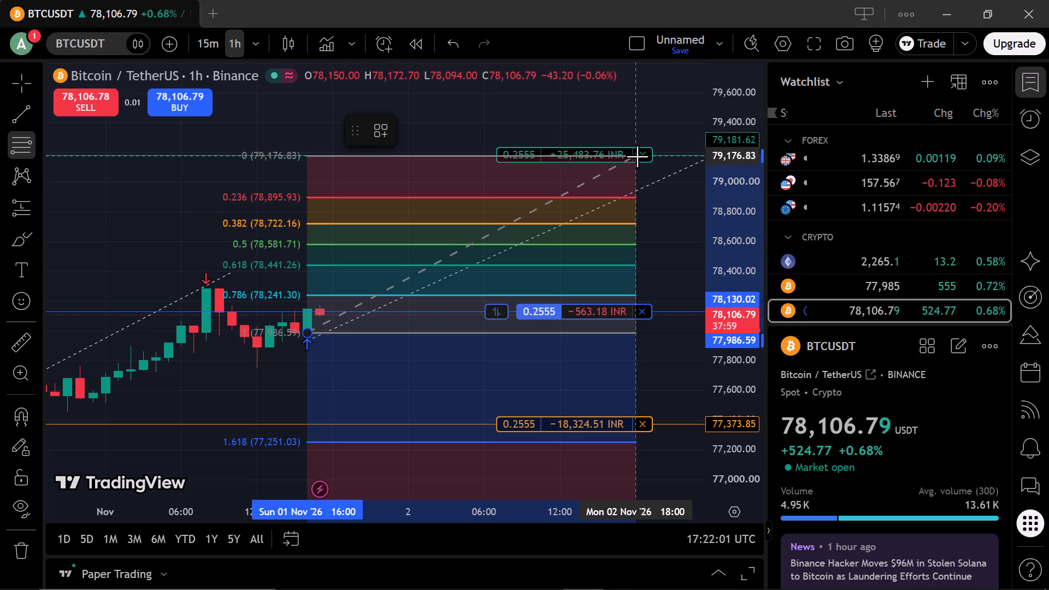
click(637, 156)
click(670, 206)
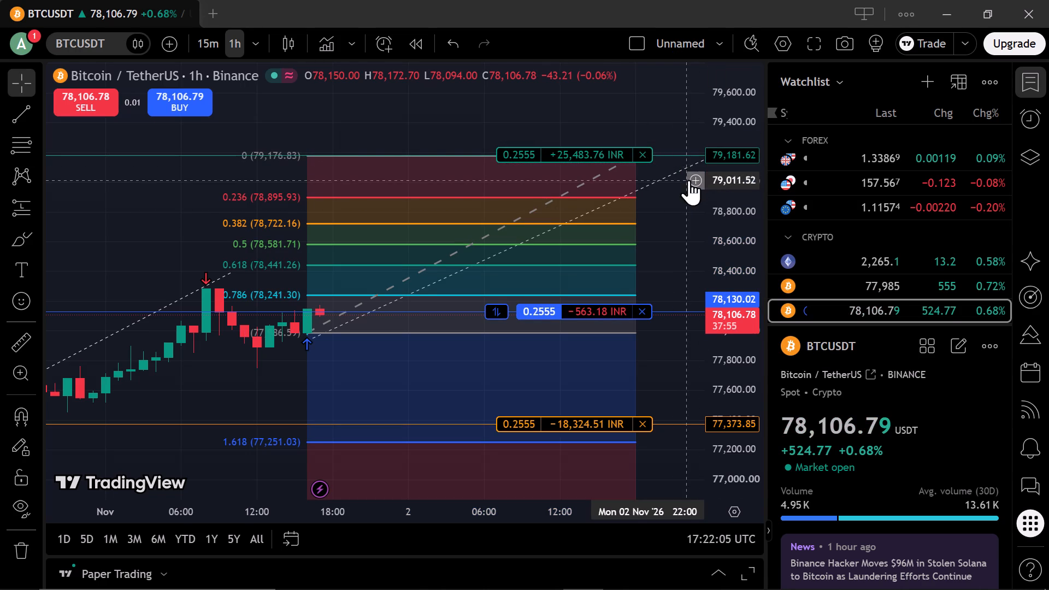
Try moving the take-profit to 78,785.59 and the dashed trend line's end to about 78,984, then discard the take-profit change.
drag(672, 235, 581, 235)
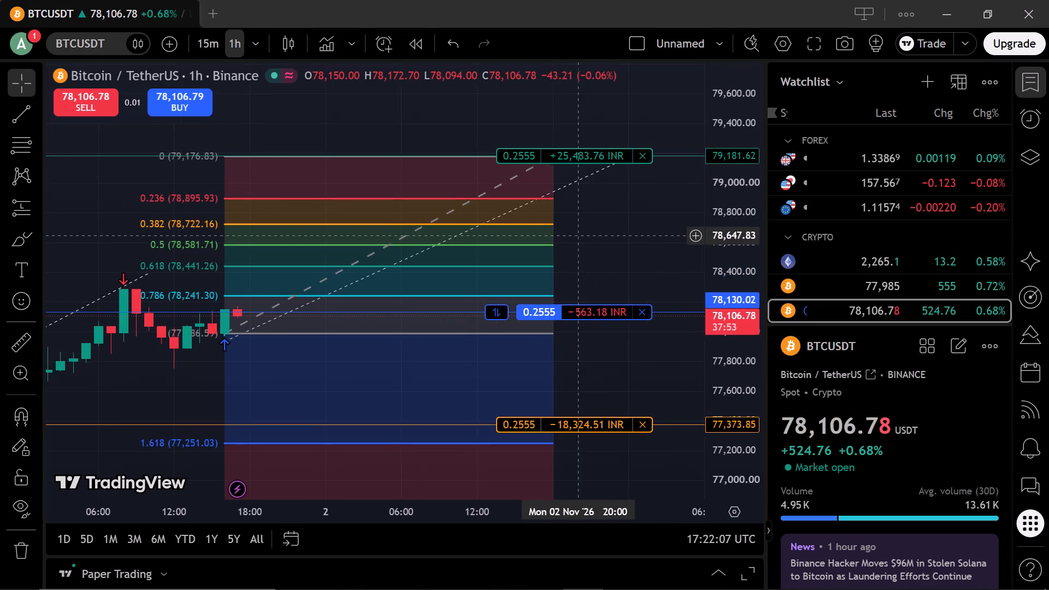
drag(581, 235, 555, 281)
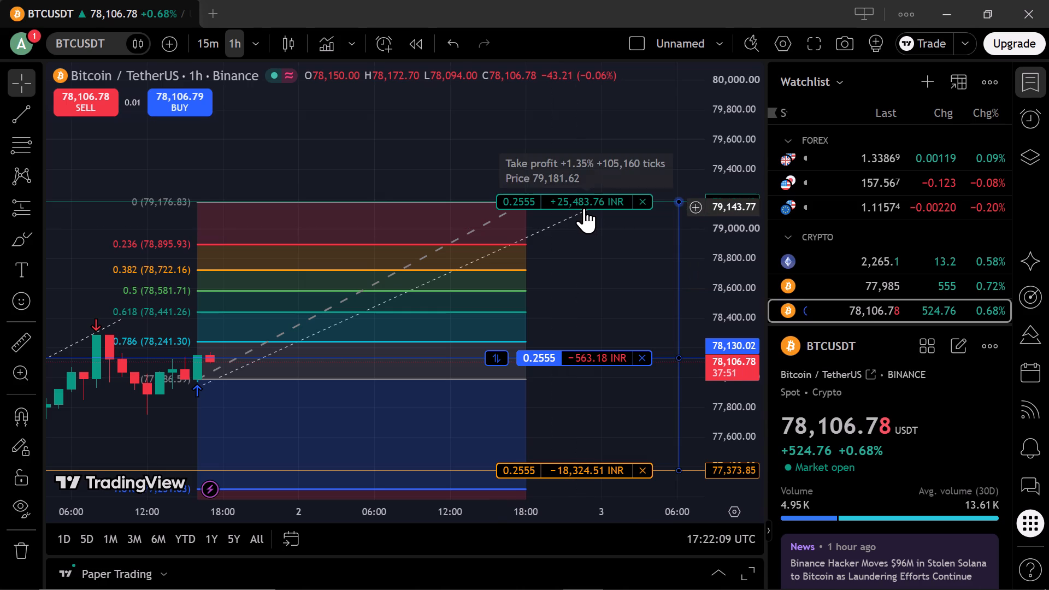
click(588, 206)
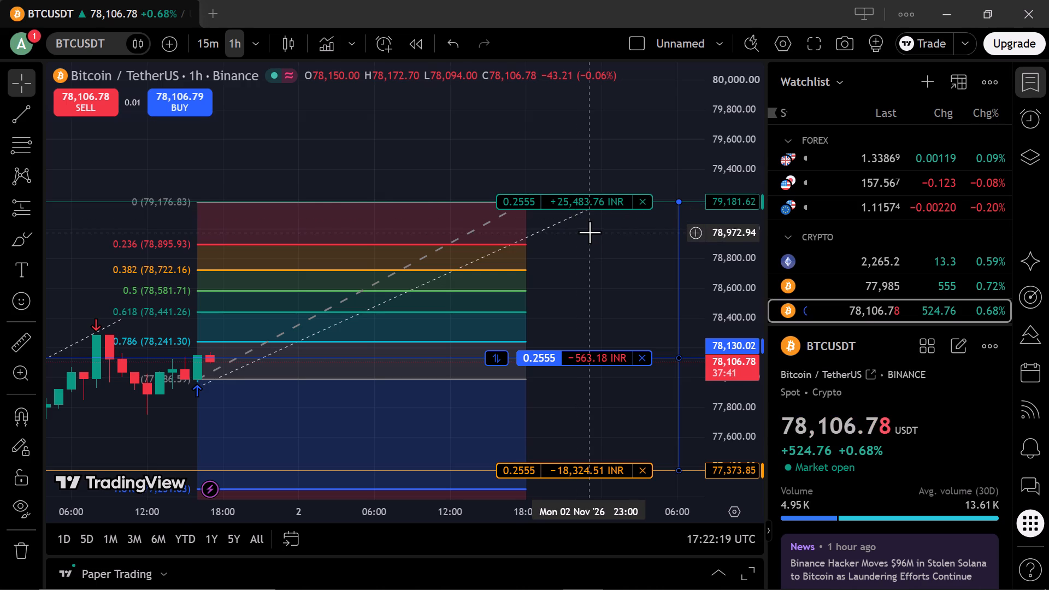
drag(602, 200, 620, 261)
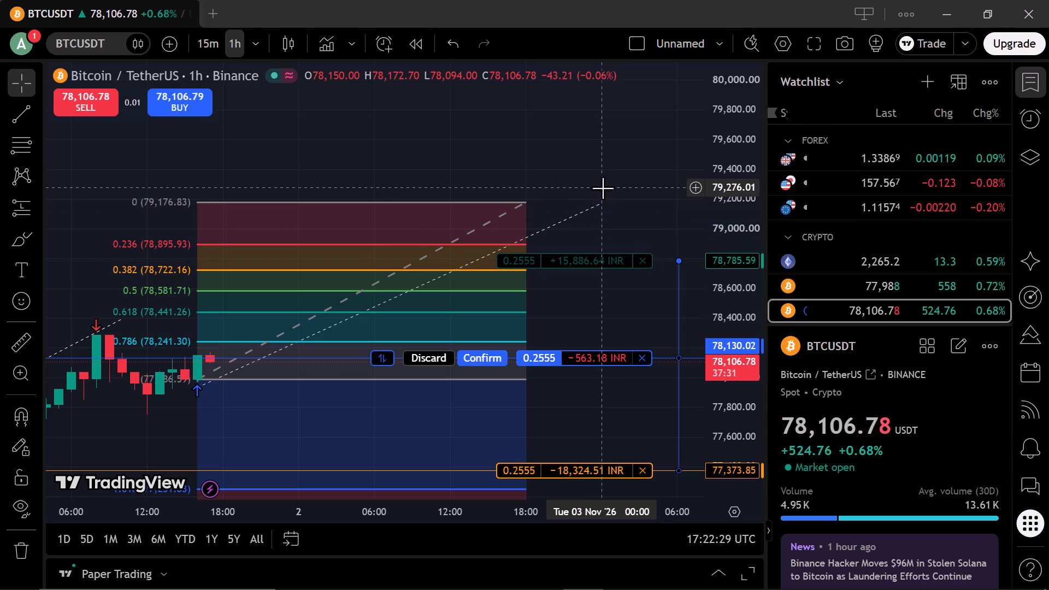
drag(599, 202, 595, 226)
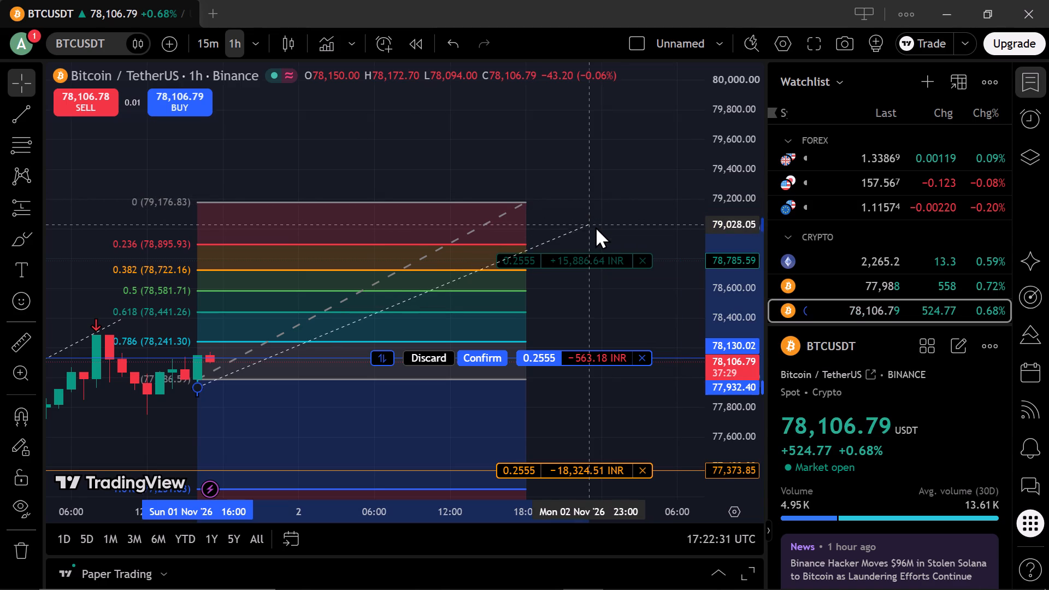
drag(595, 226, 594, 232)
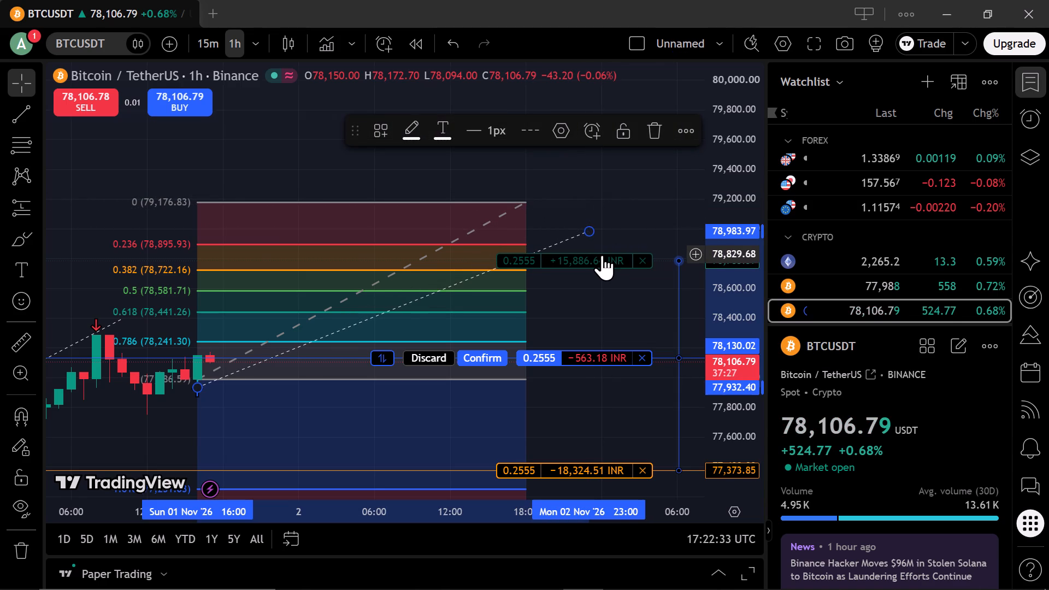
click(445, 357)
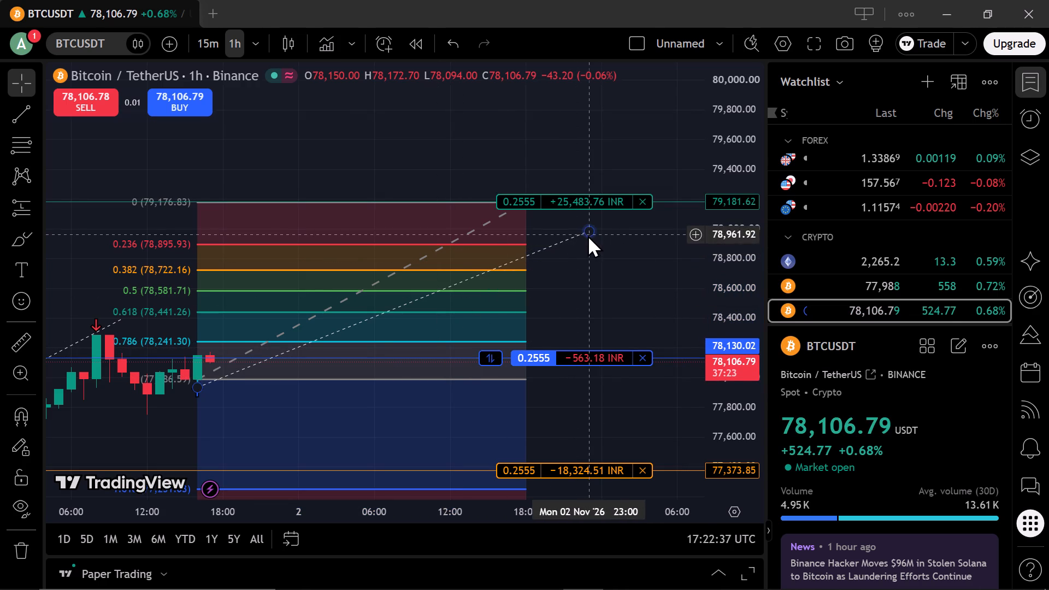
Move the dashed trend line's end to about 79,182 at 2 November 18:00, matching the Fibonacci retracement's upper end.
drag(590, 229, 496, 219)
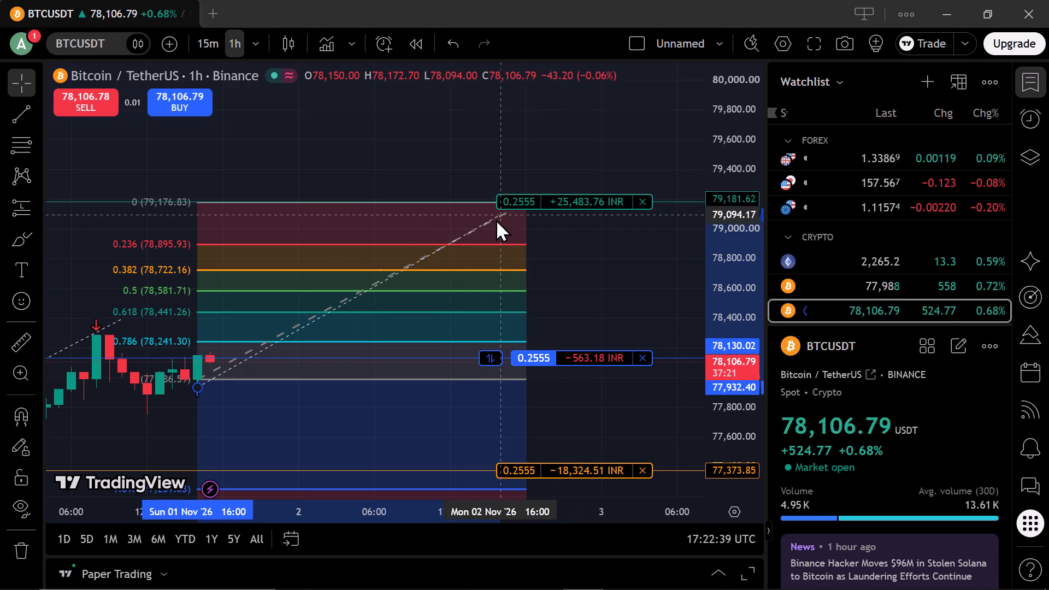
drag(496, 219, 500, 218)
click(523, 243)
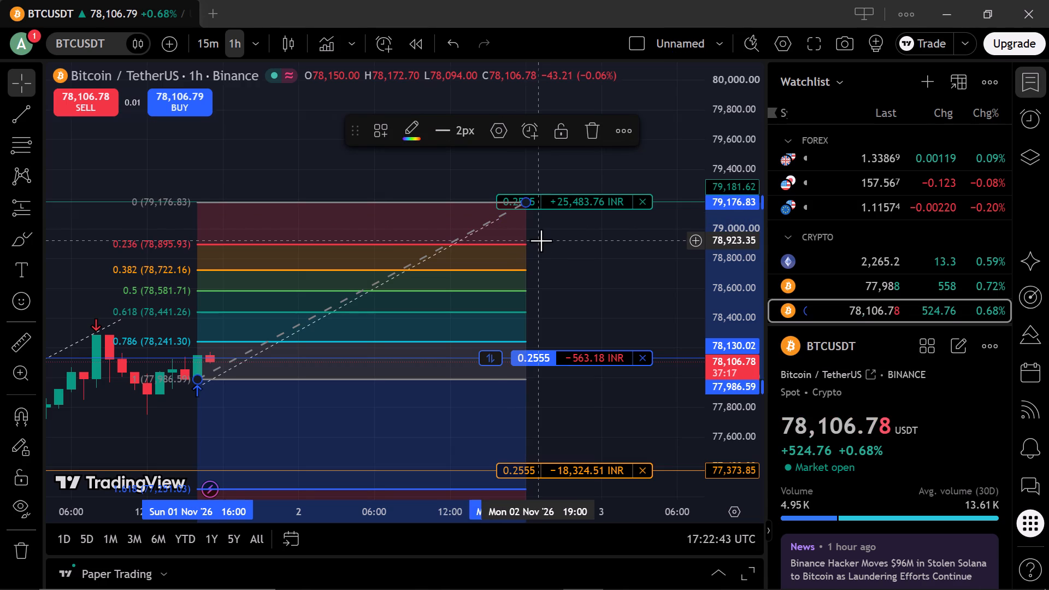
click(541, 240)
drag(574, 245, 607, 279)
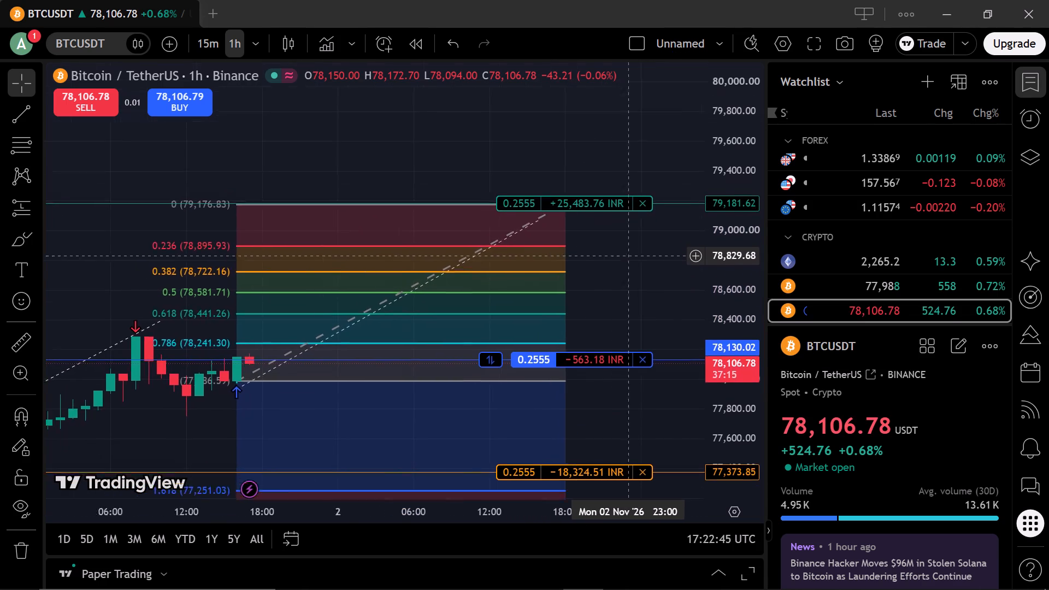
drag(607, 279, 493, 311)
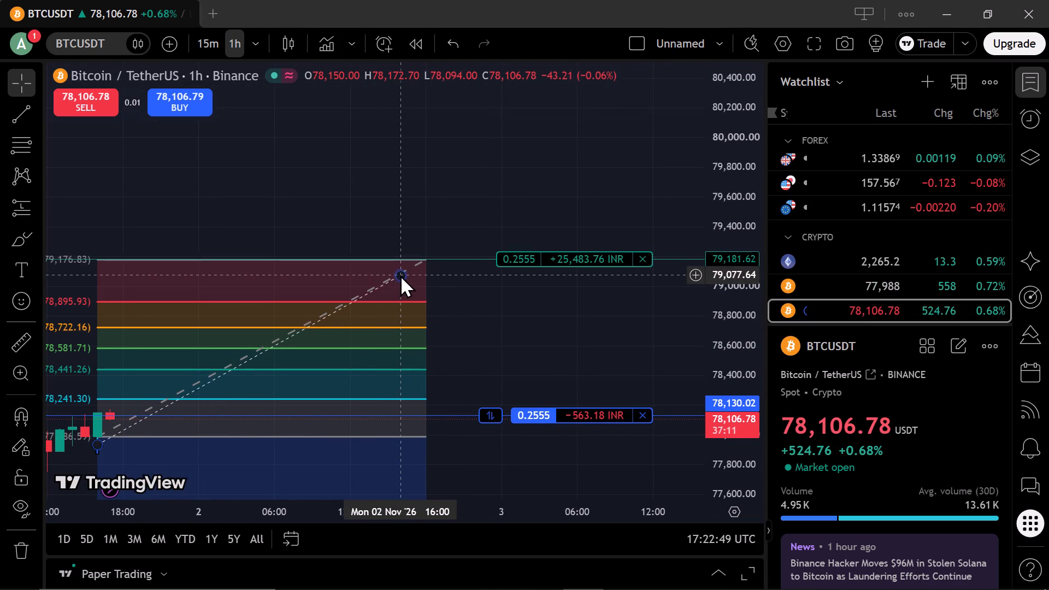
drag(400, 275, 422, 261)
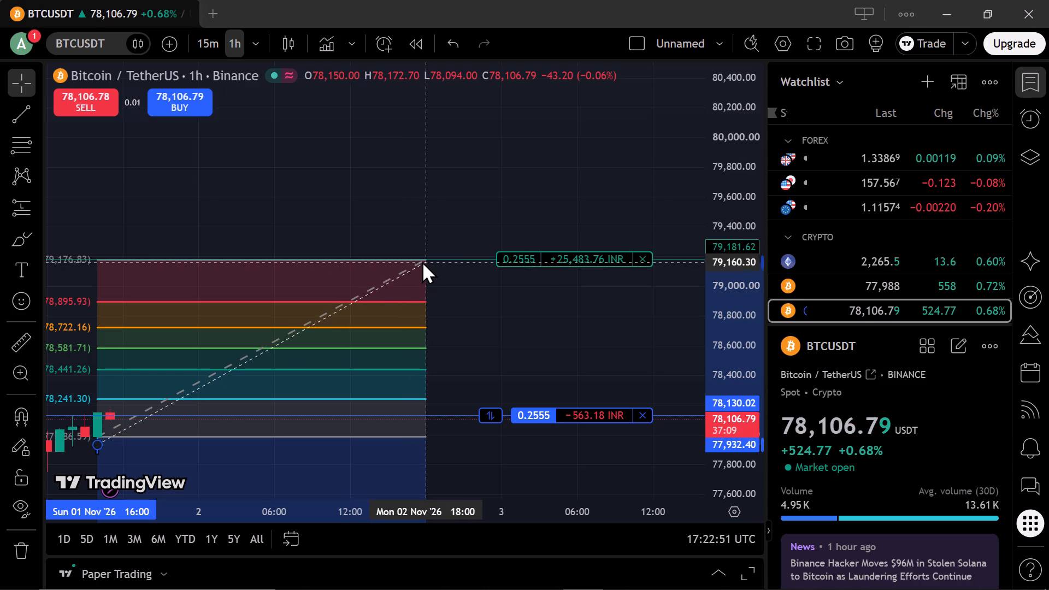
drag(422, 261, 422, 259)
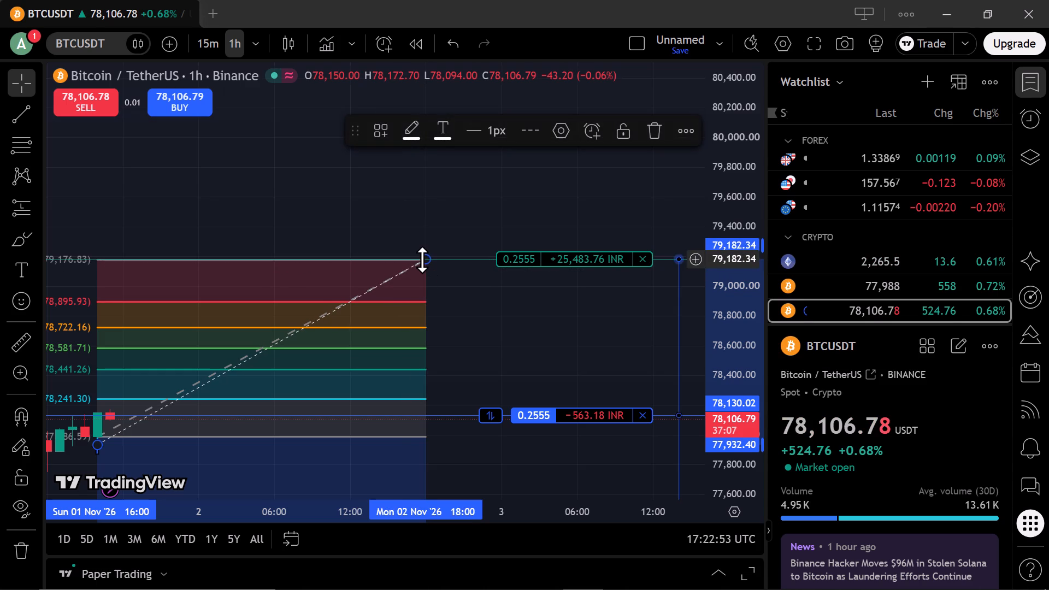
click(453, 305)
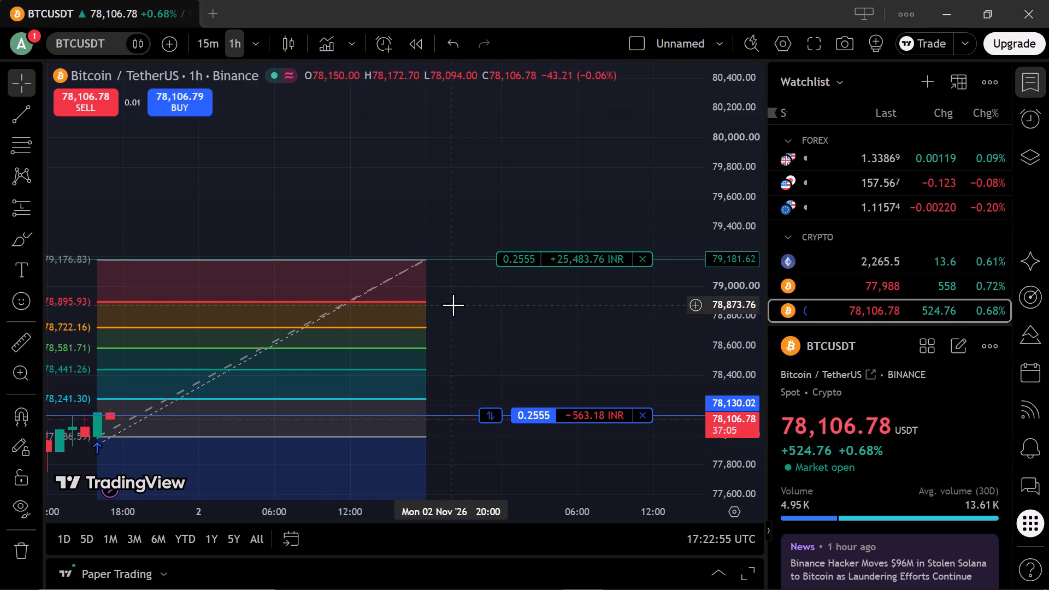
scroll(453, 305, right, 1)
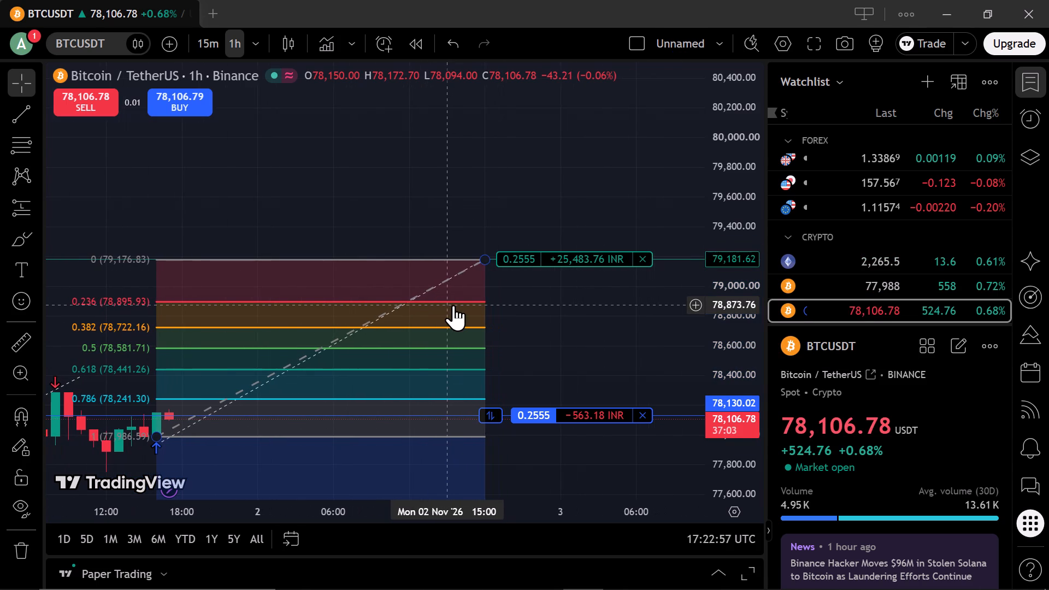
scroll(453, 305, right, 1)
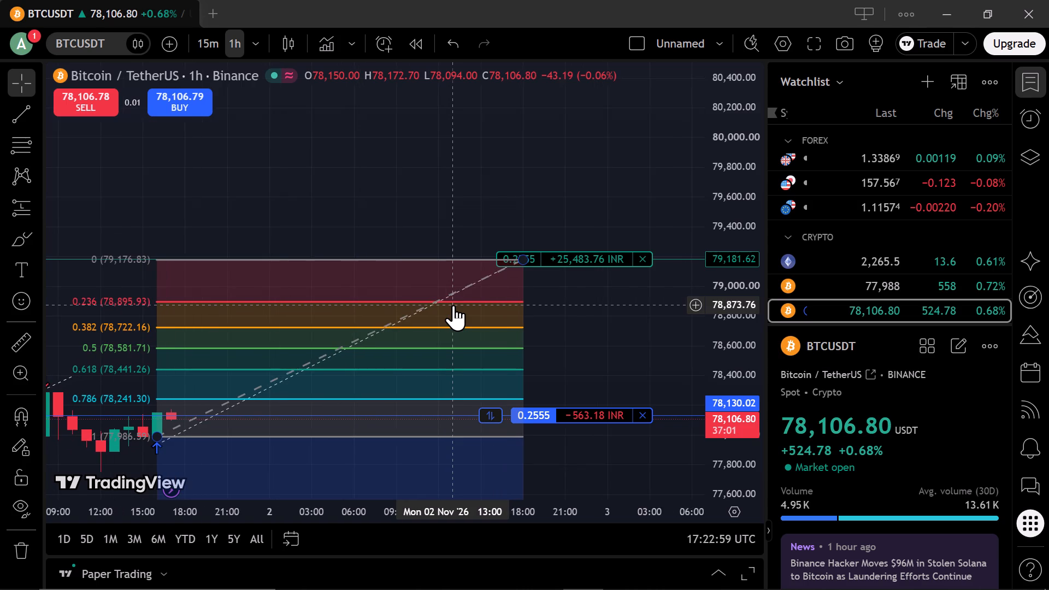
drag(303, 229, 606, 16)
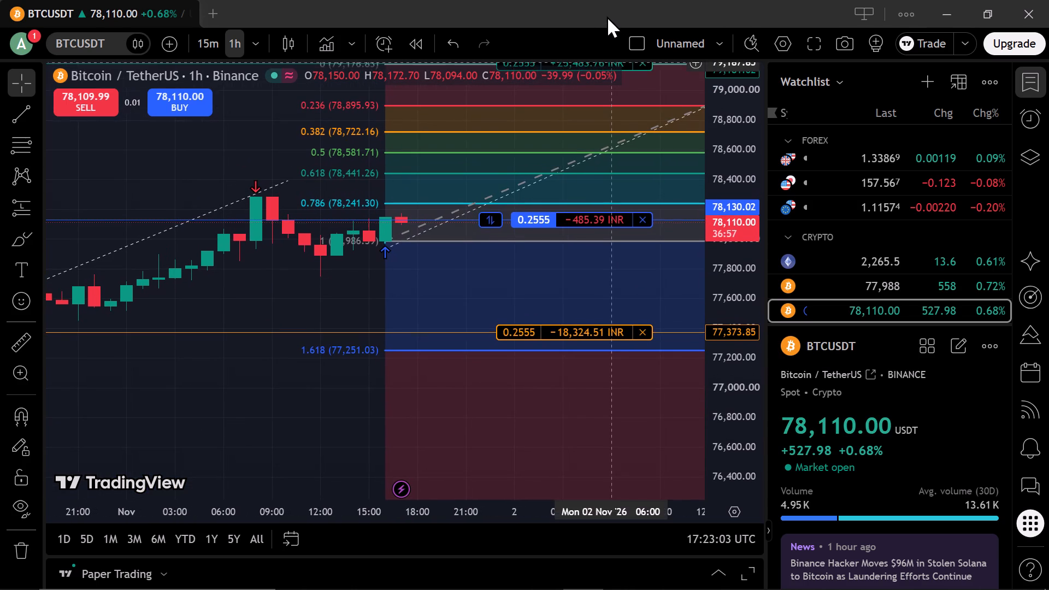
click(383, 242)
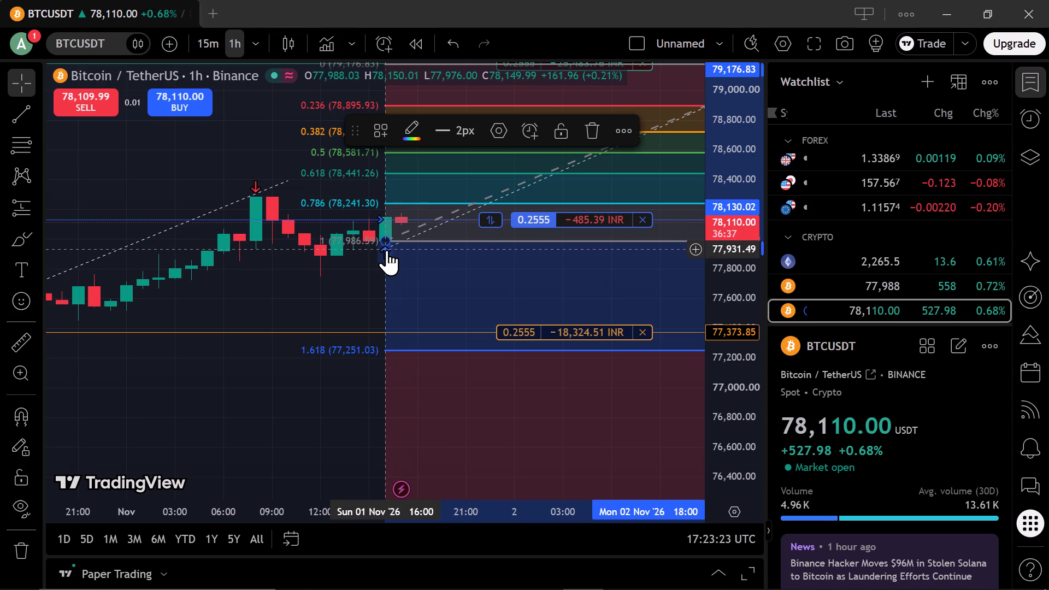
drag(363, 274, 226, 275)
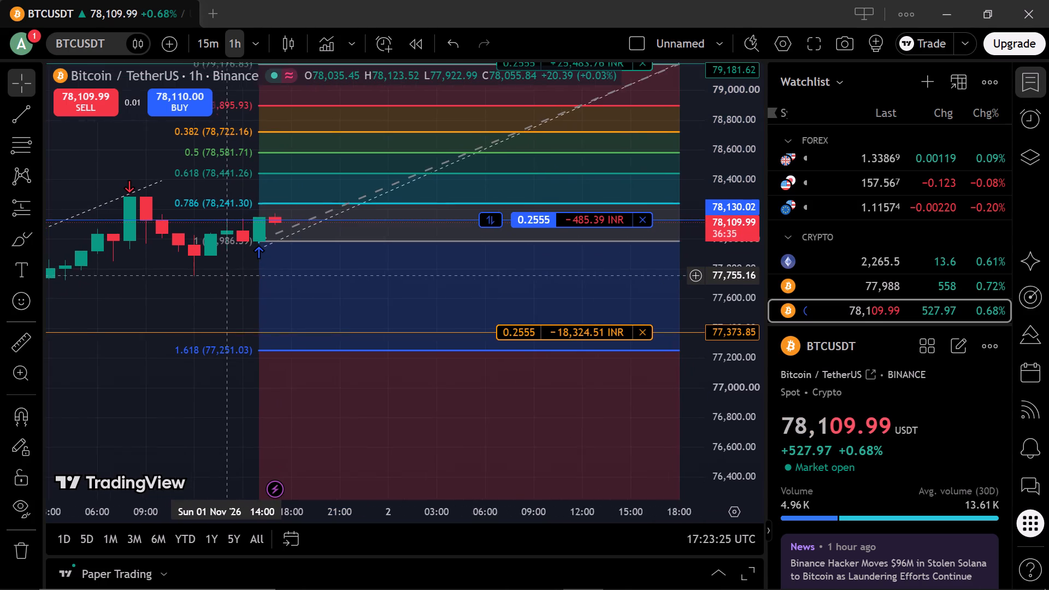
Delete the Fibonacci retracement drawn from the 1 November entry to 2 November from the BTCUSDT chart.
drag(226, 275, 228, 276)
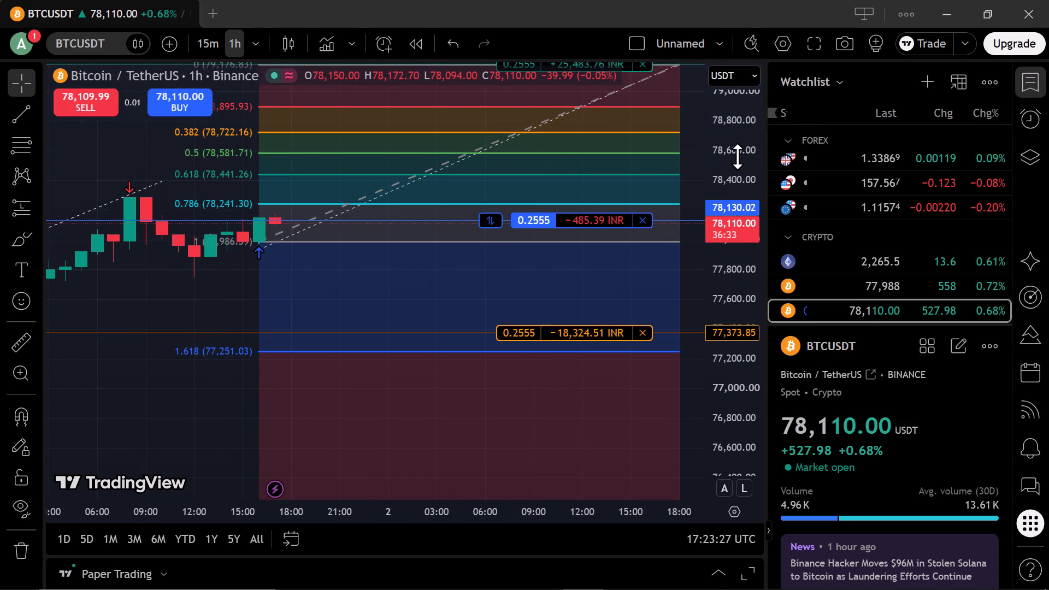
drag(737, 156, 746, 468)
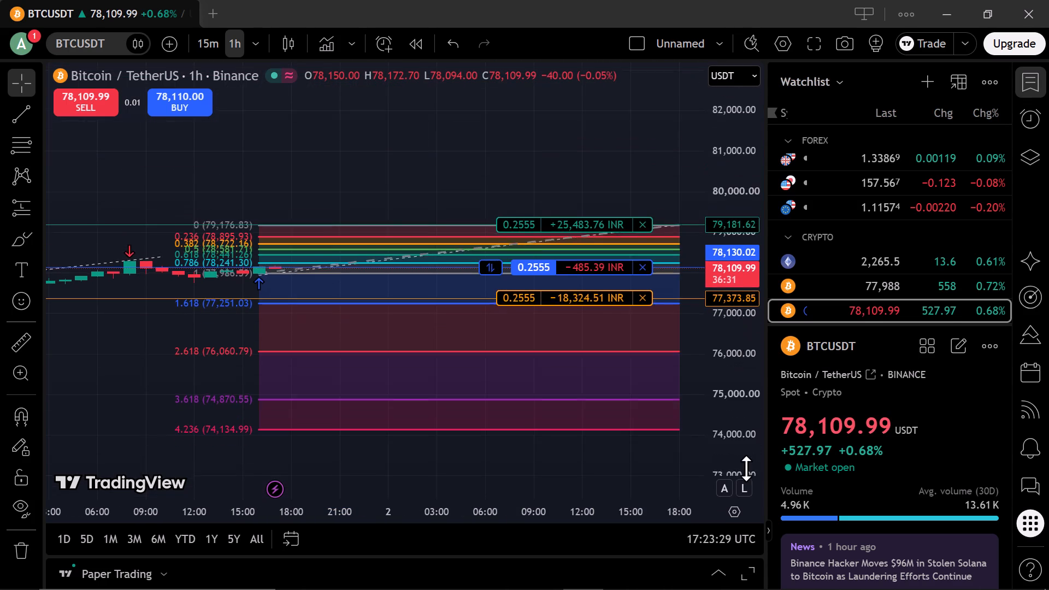
drag(746, 468, 745, 480)
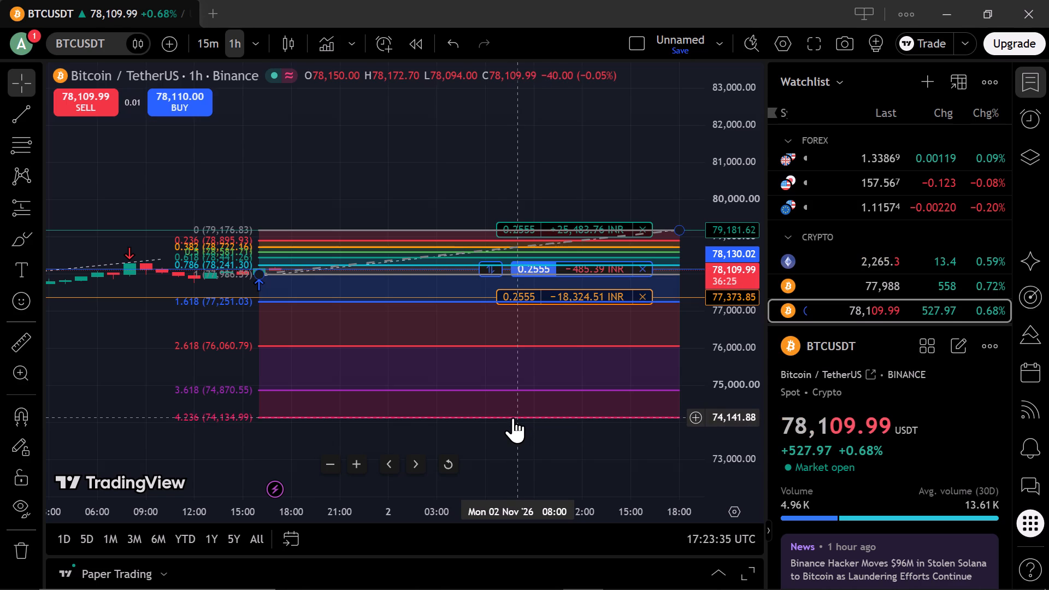
click(273, 418)
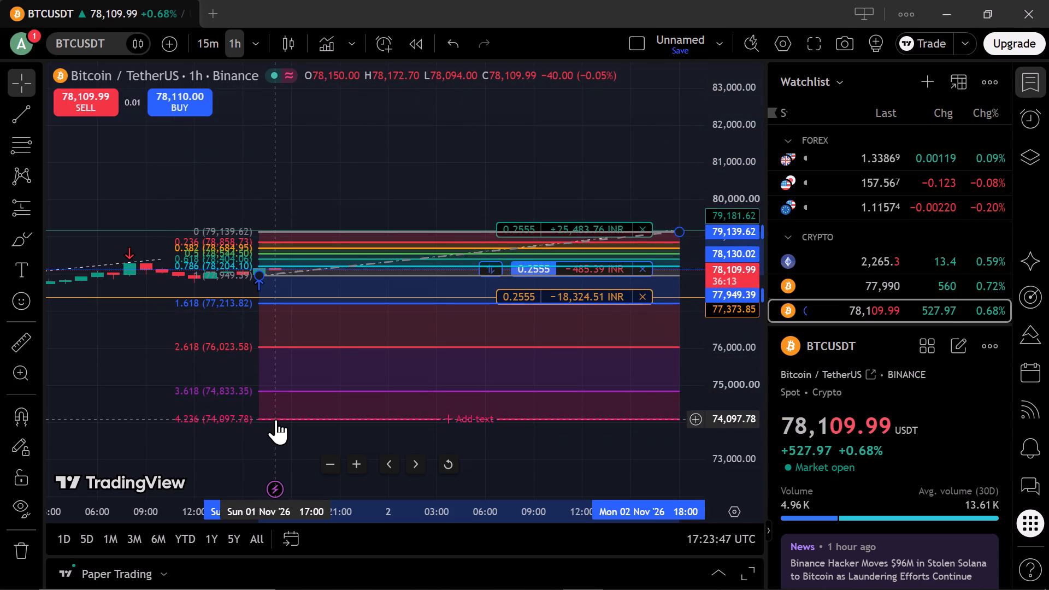
click(591, 130)
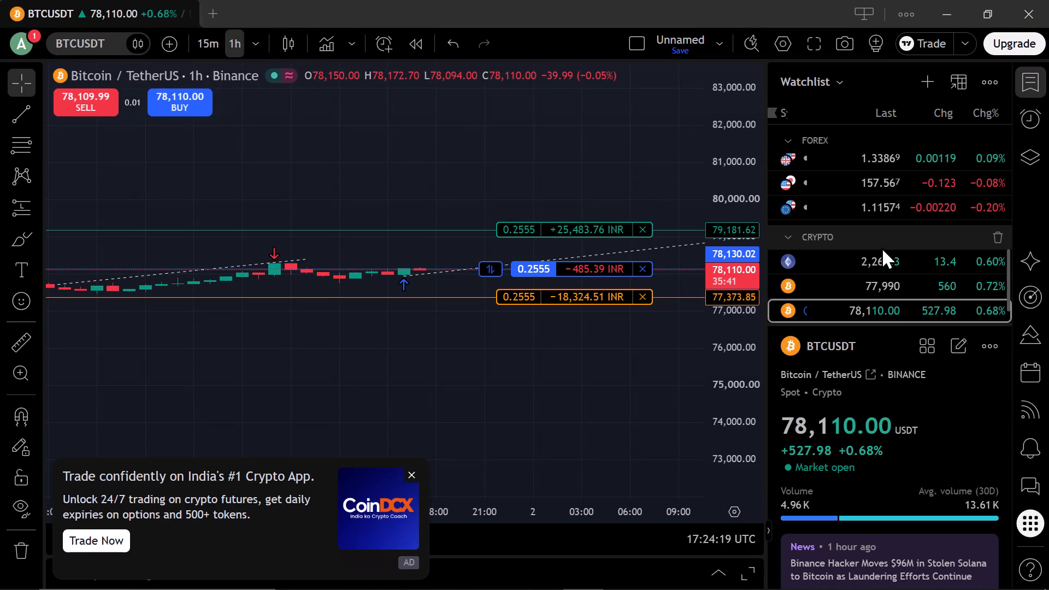
Dismiss the crypto app advertisement covering the lower part of the chart.
click(412, 473)
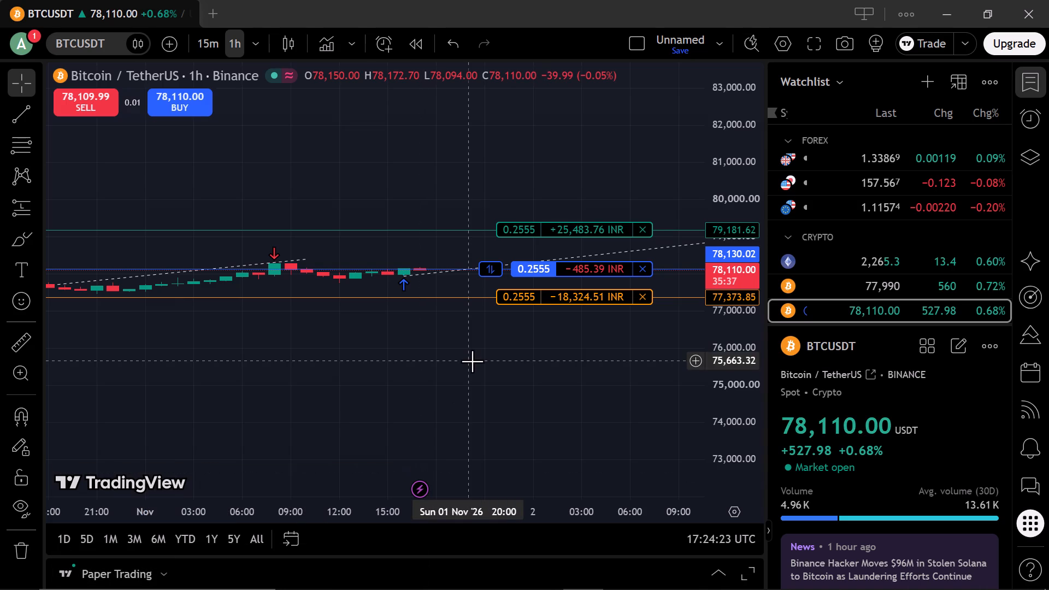
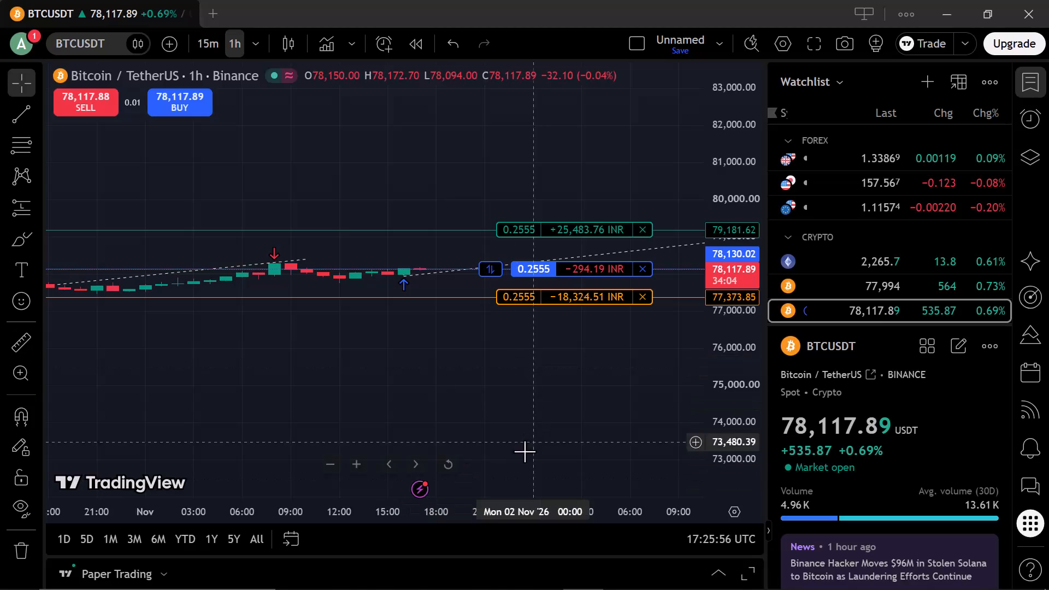
Examine the latest hourly BTCUSDT candles up close, around the open position's entry and its stop-loss level.
drag(512, 517, 373, 517)
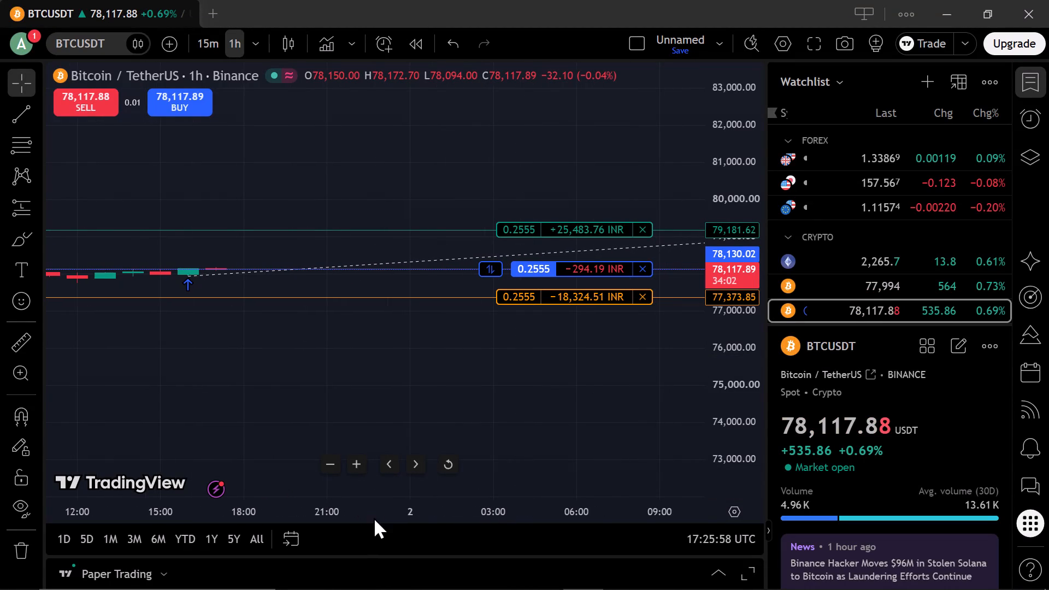
drag(739, 384, 754, 195)
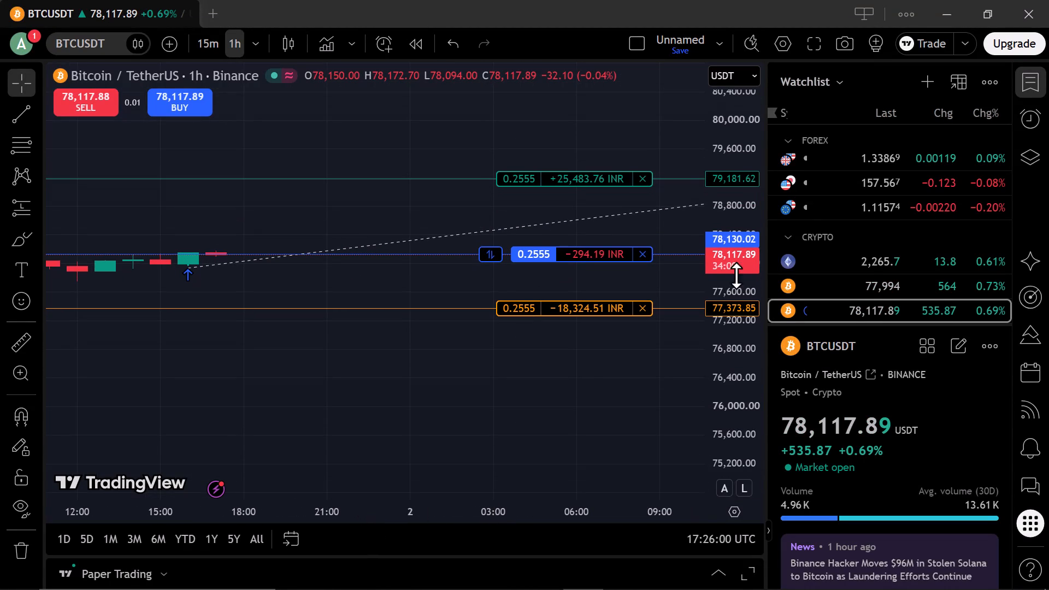
drag(749, 398, 792, 96)
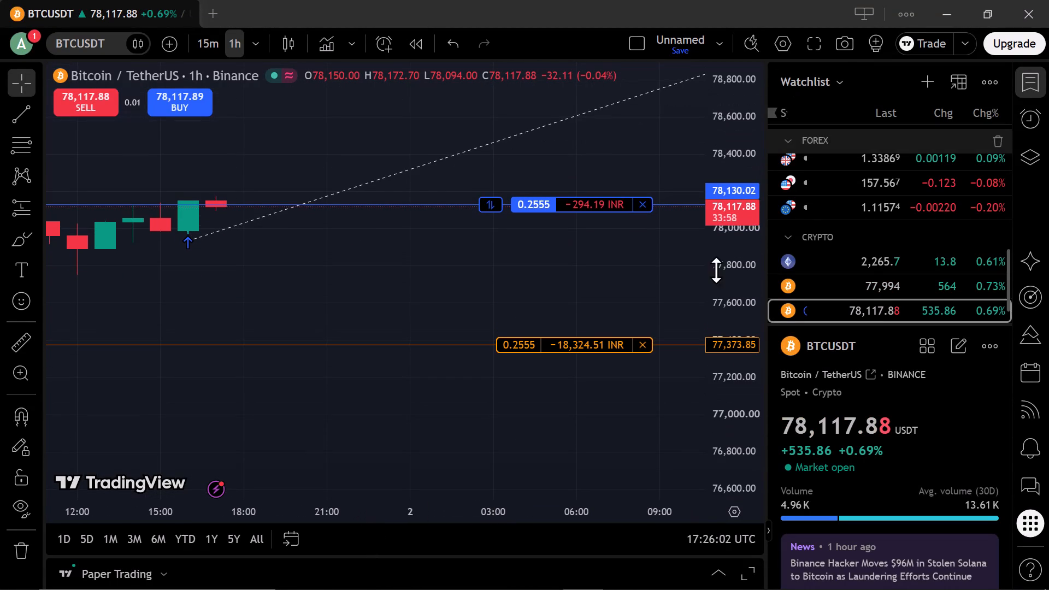
drag(733, 403, 759, 209)
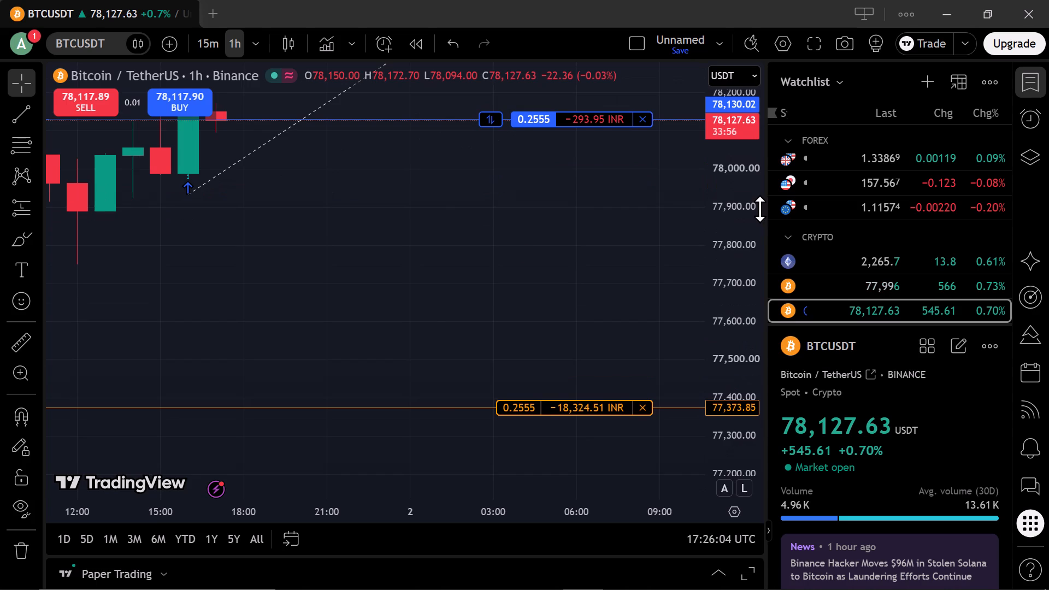
drag(465, 205, 412, 351)
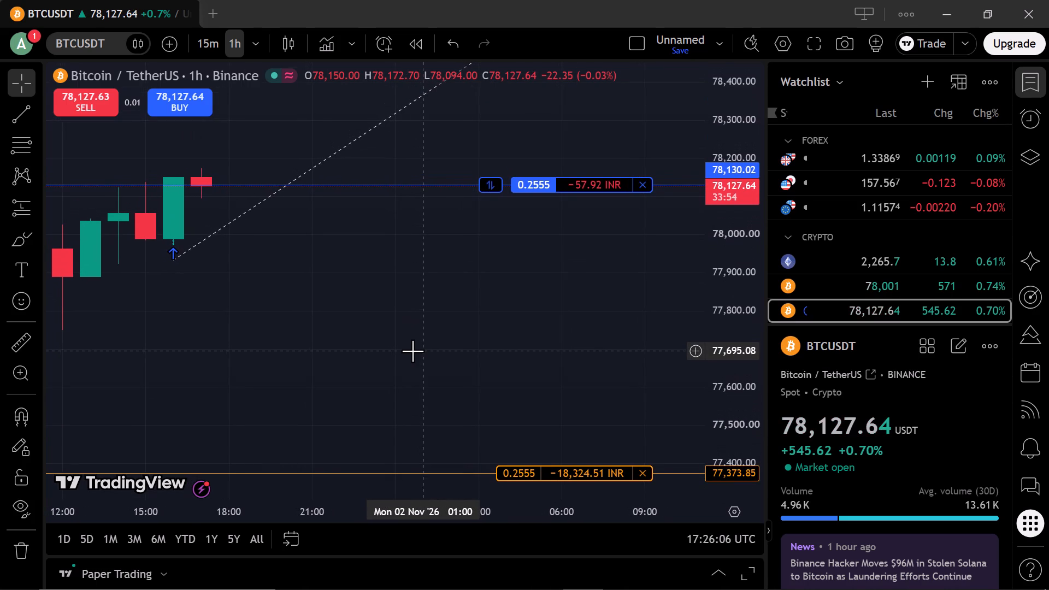
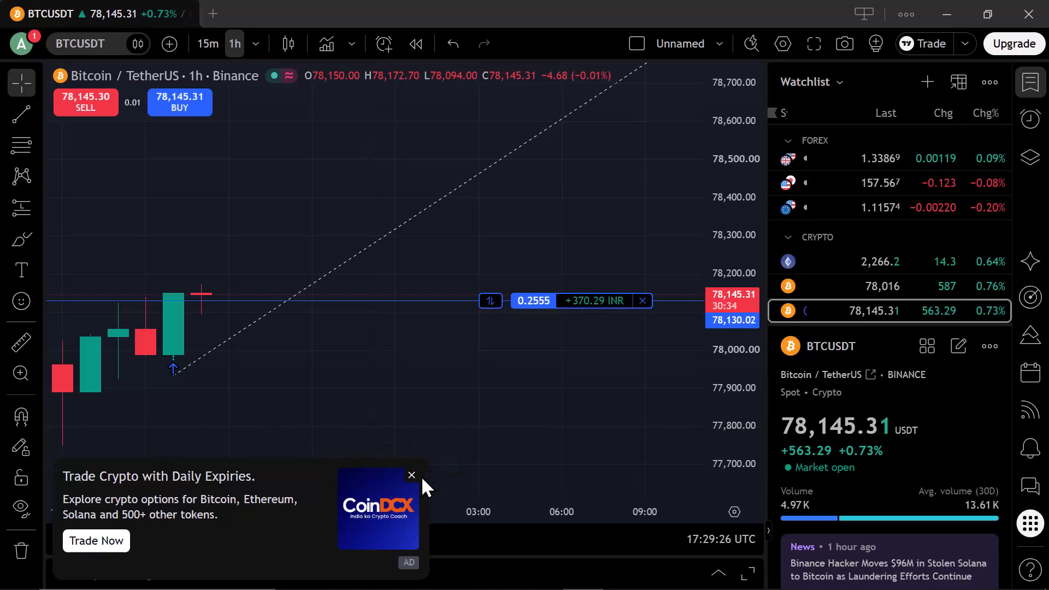
Dismiss the CoinDCX crypto options advertisement covering part of the BTCUSDT chart.
click(410, 473)
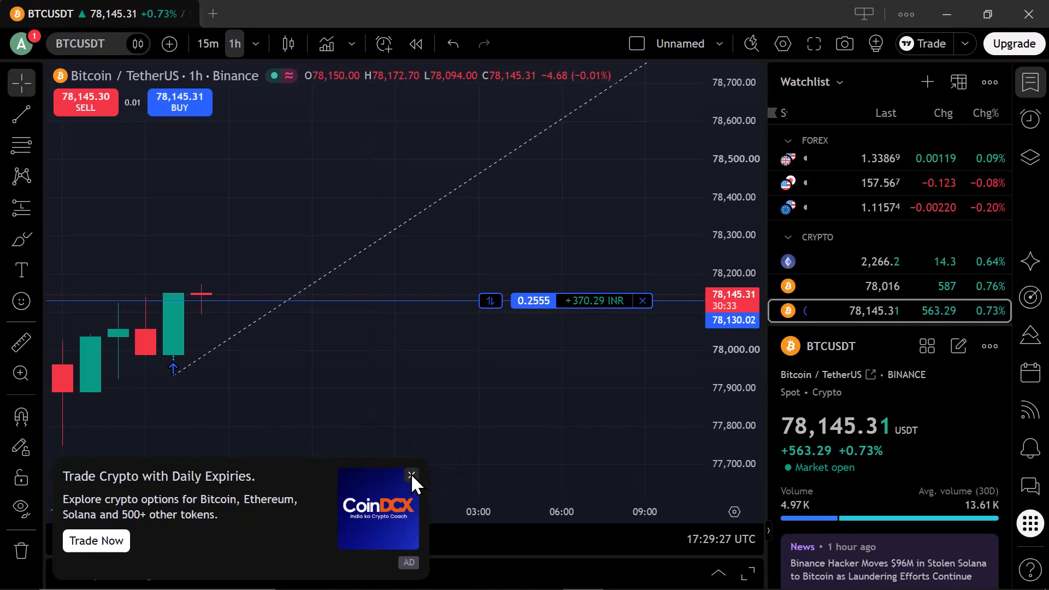
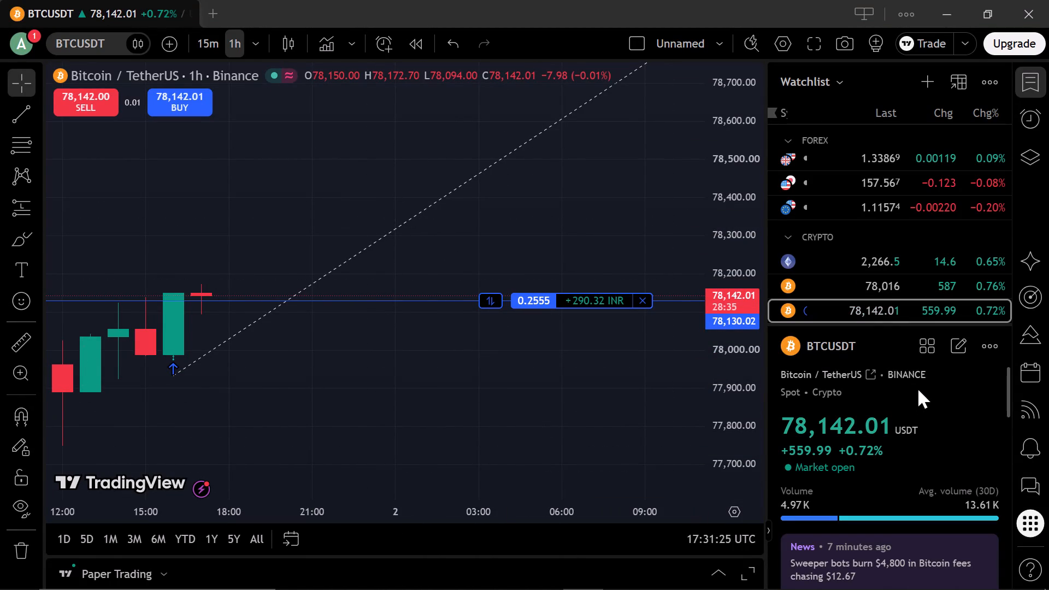
Cycle through the chart of each watchlist symbol, from TCS through the indices, stocks, futures, forex and crypto, back around to BTCUSDT.
key(space)
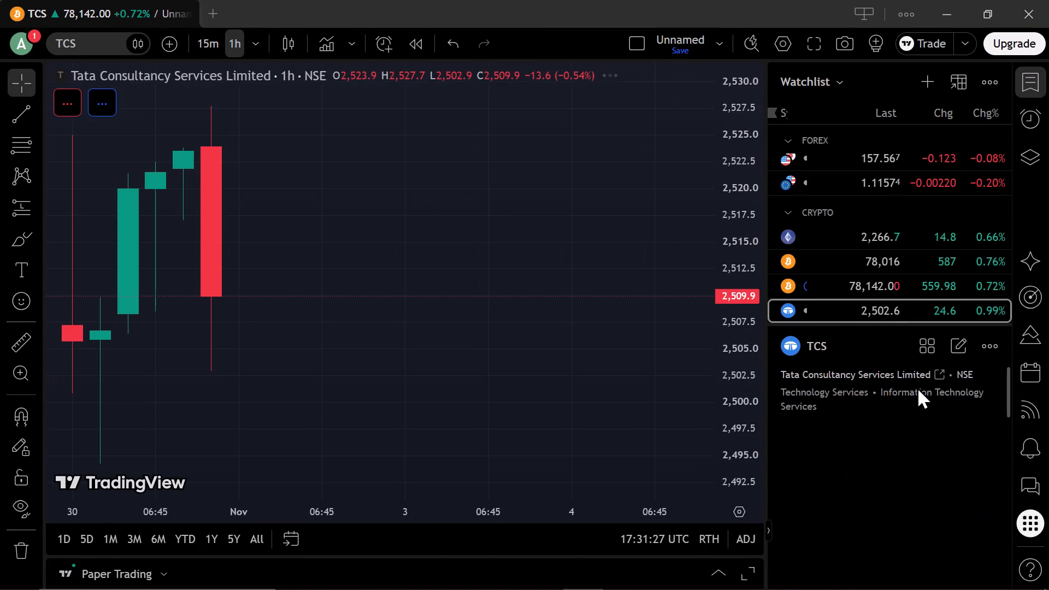
key(space)
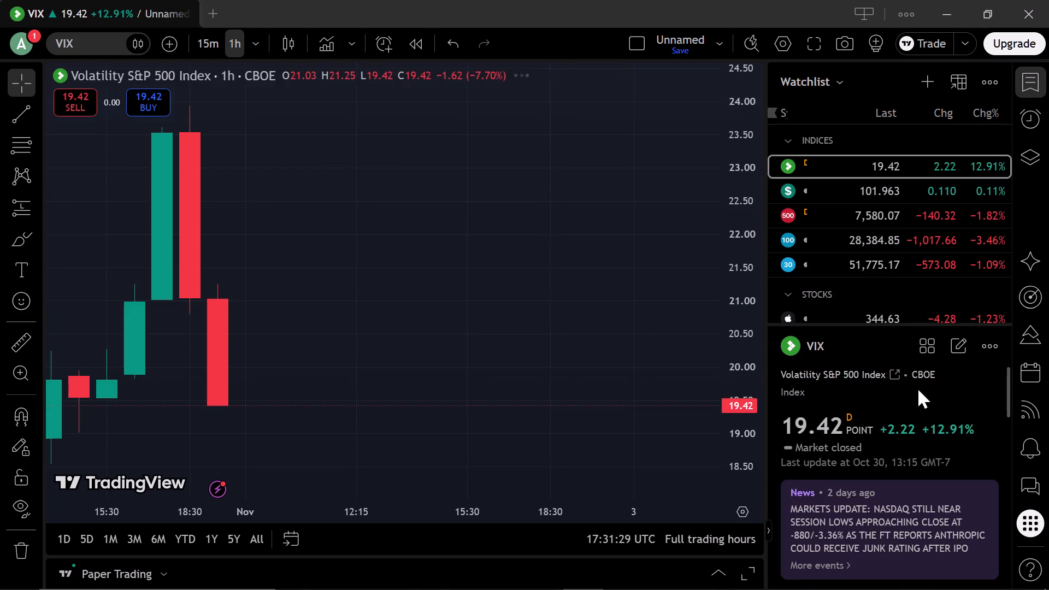
key(space)
key(space)
key(space)
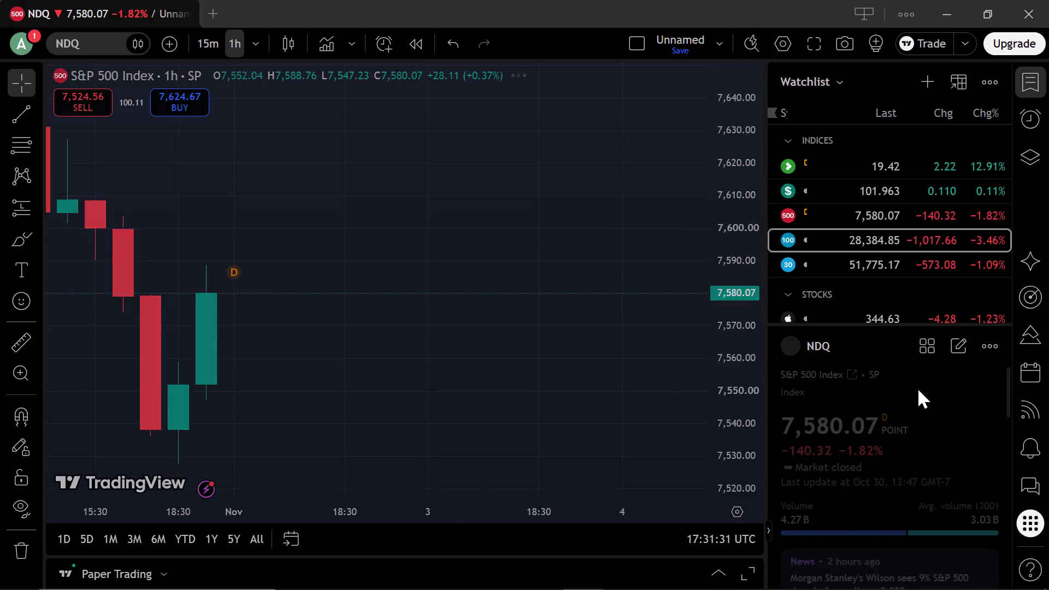
key(space)
key(space)
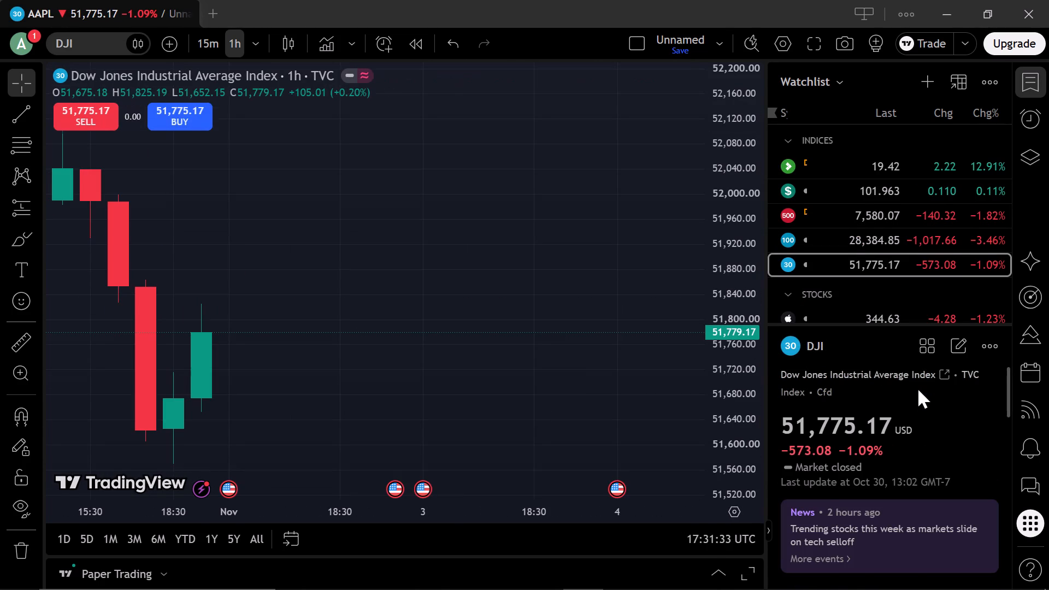
key(space)
key(space)
key(space)
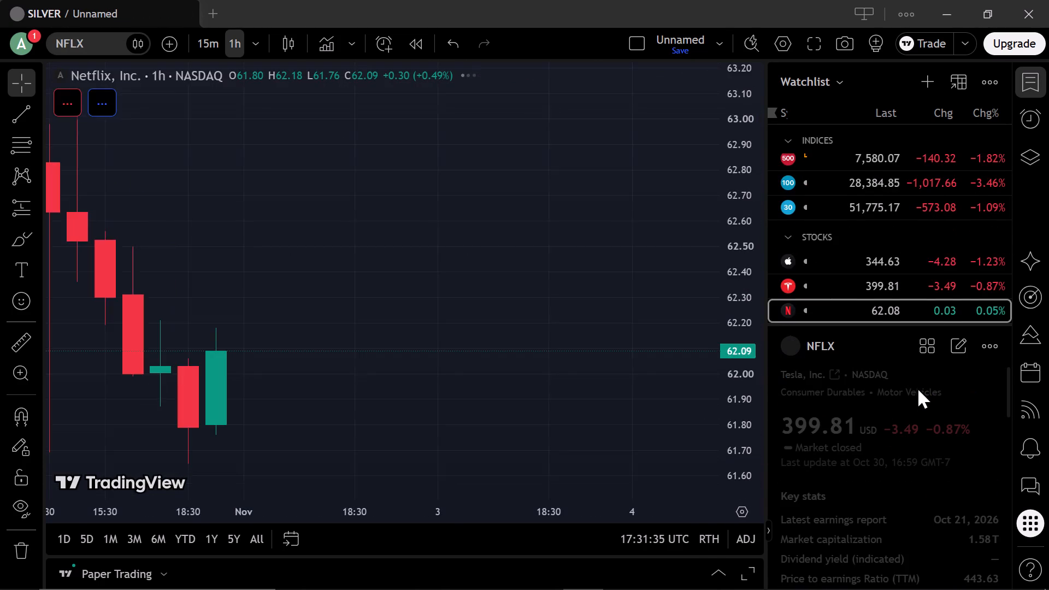
key(space)
key(space)
key(space)
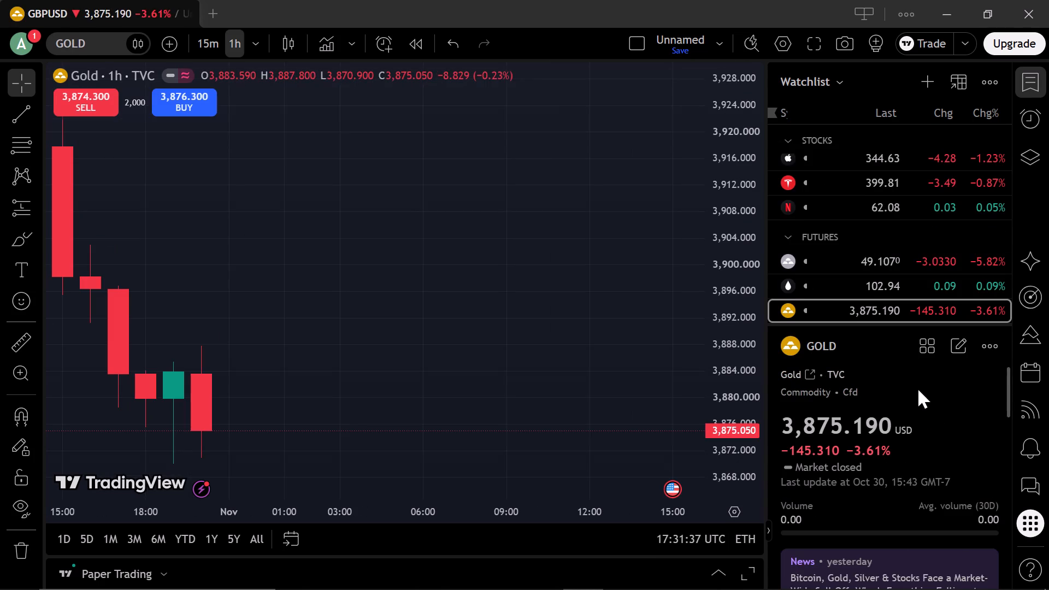
key(space)
key(space)
key(space)
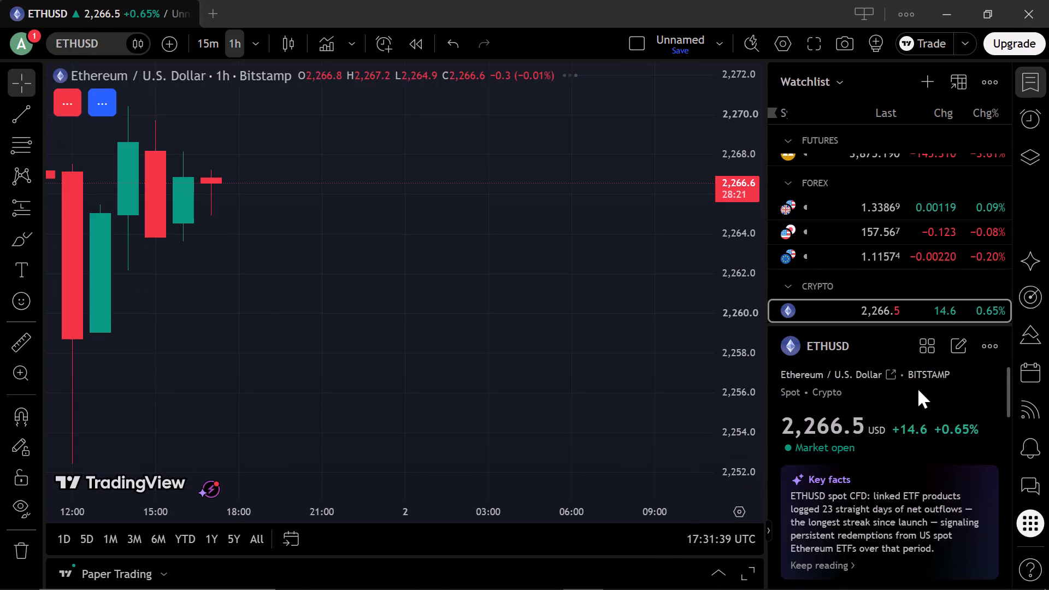
key(space)
key(space)
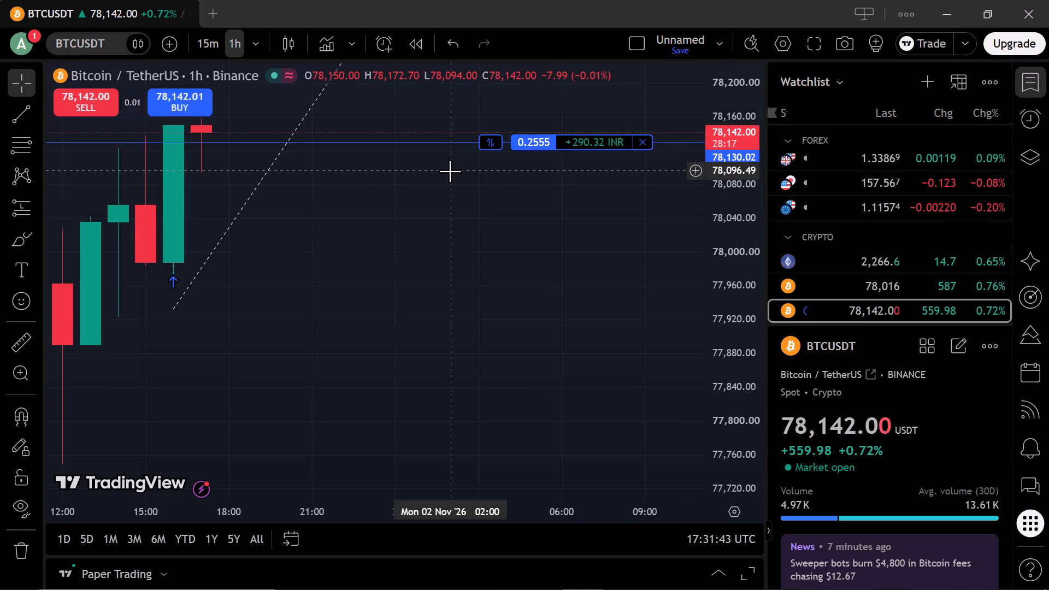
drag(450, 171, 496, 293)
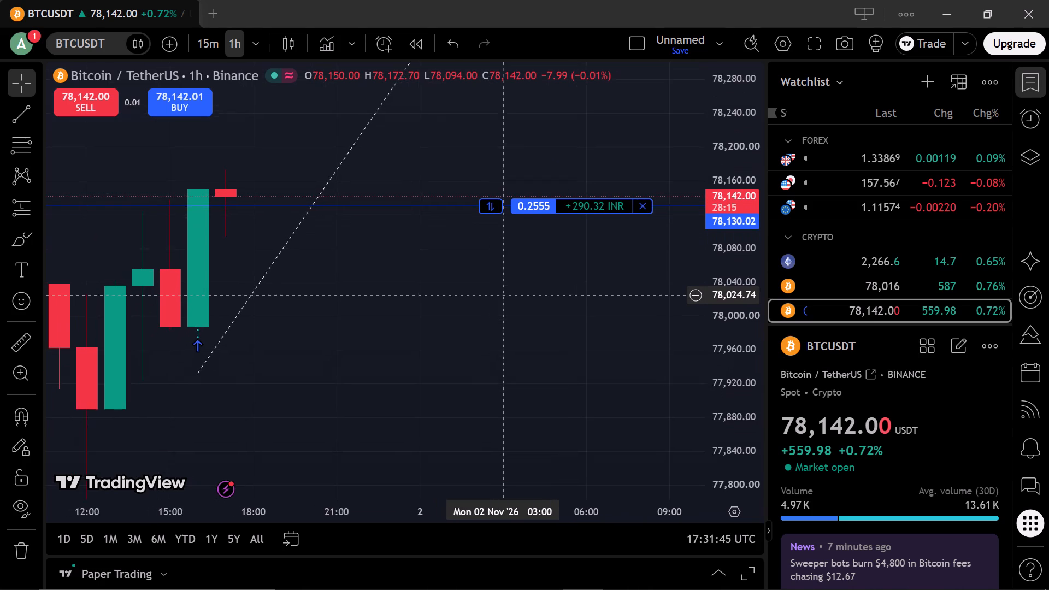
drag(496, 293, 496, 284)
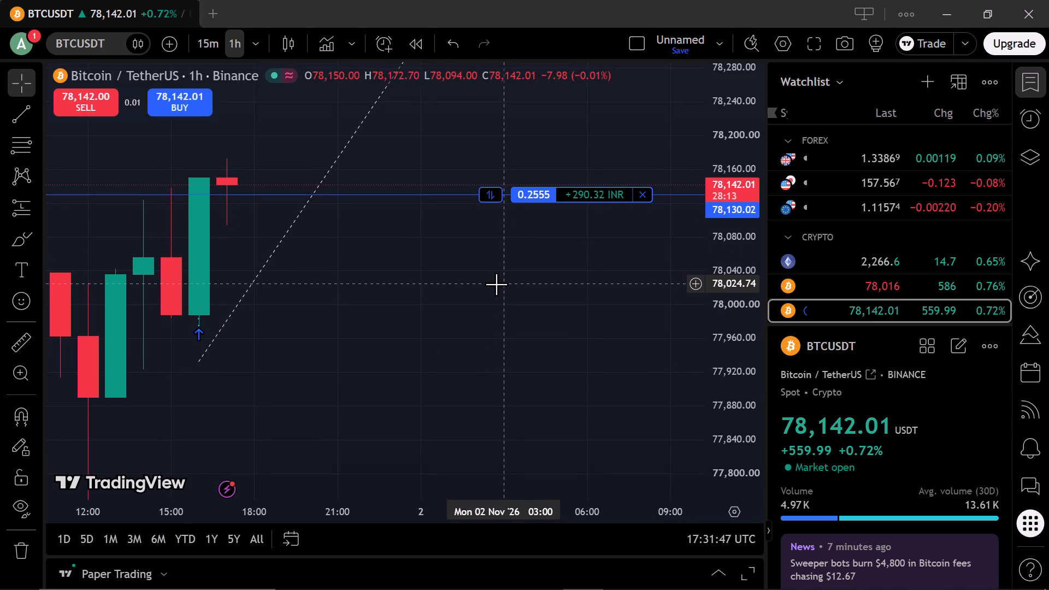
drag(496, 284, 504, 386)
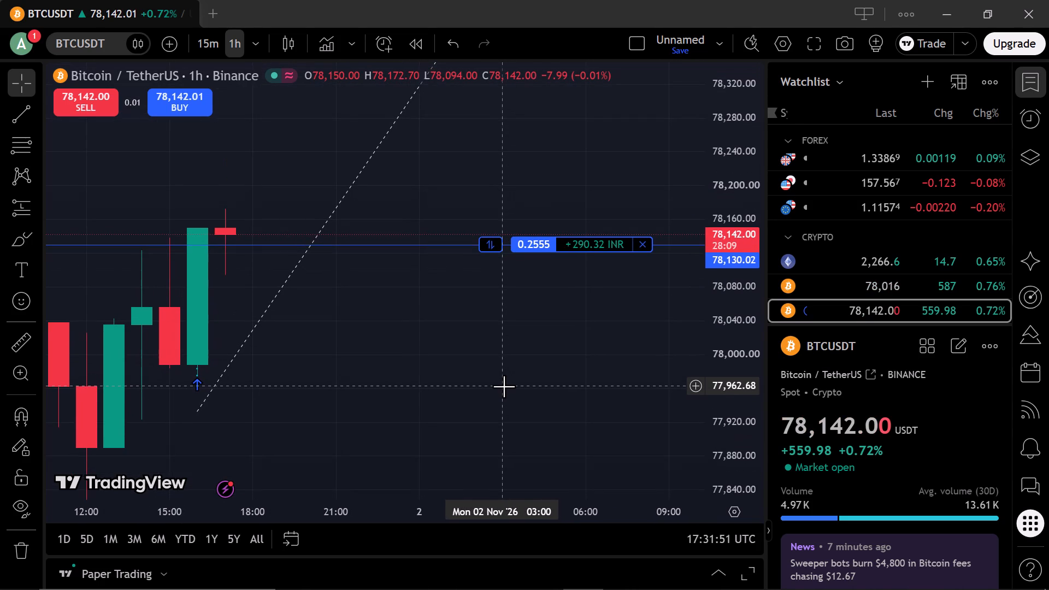
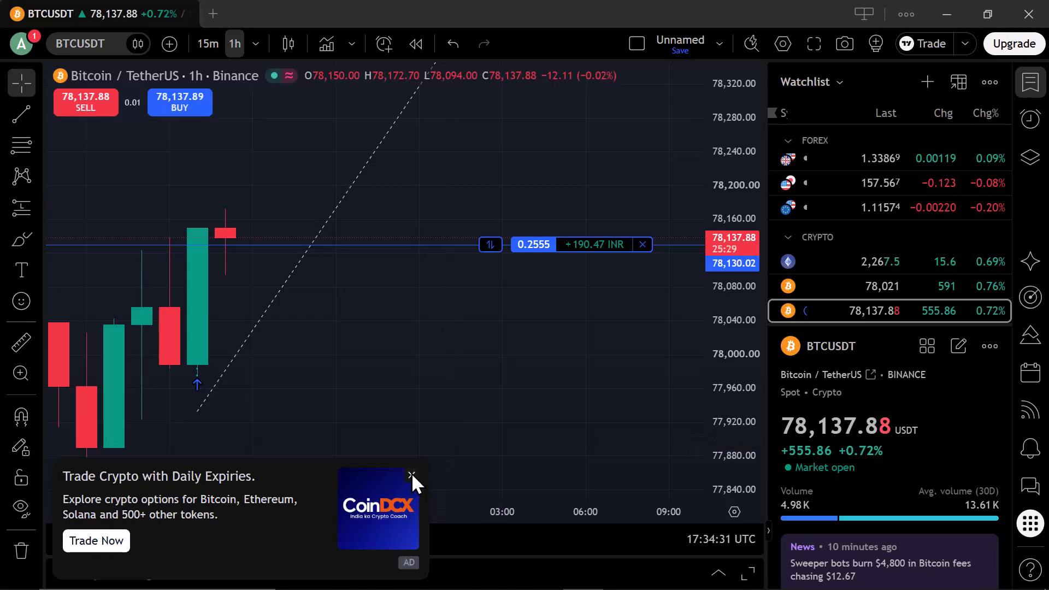
Dismiss the crypto options advertisement covering the lower part of the BTCUSDT chart.
click(411, 473)
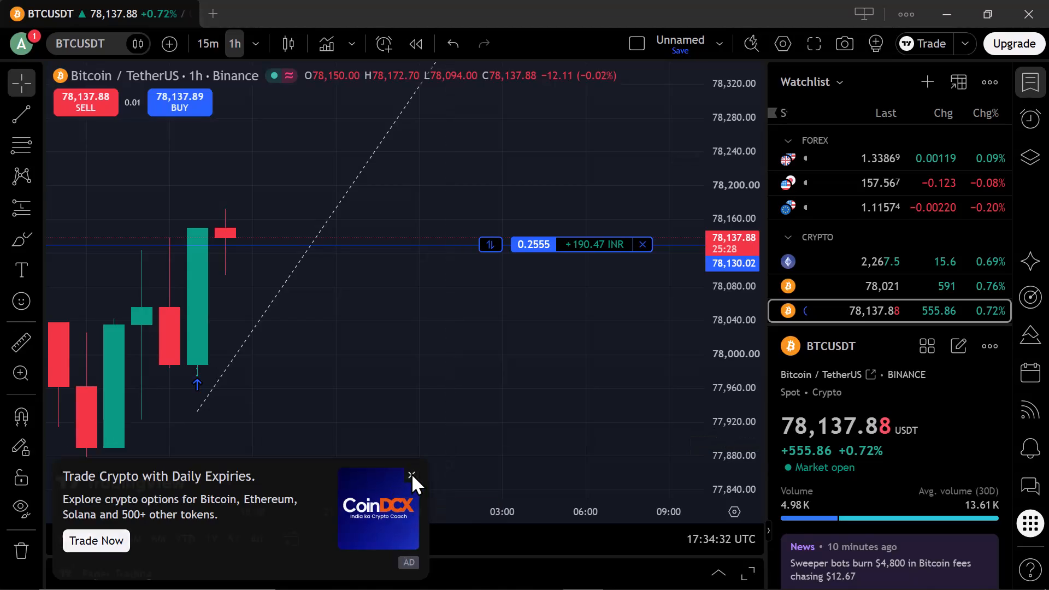
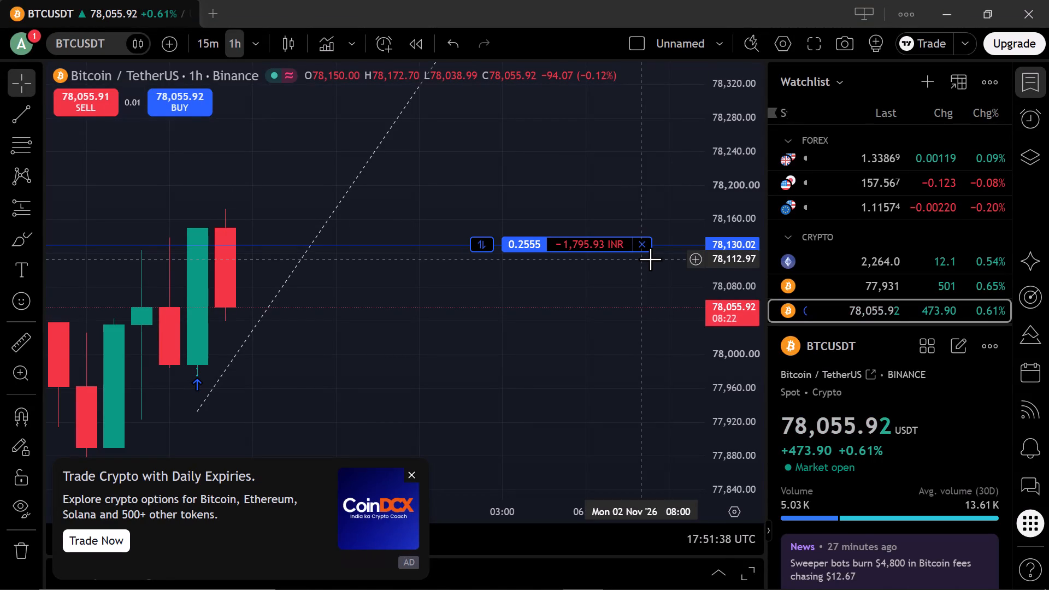
Close the TradingView window showing the BTCUSDT chart with the paper position still open.
click(1034, 8)
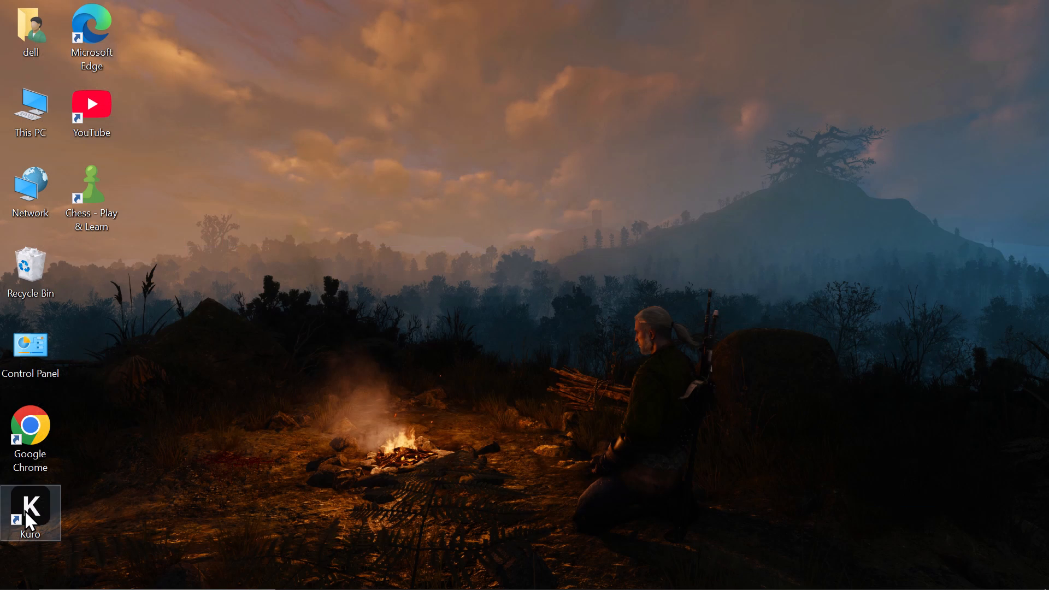
Launch the Kuro application from its desktop shortcut.
double_click(26, 509)
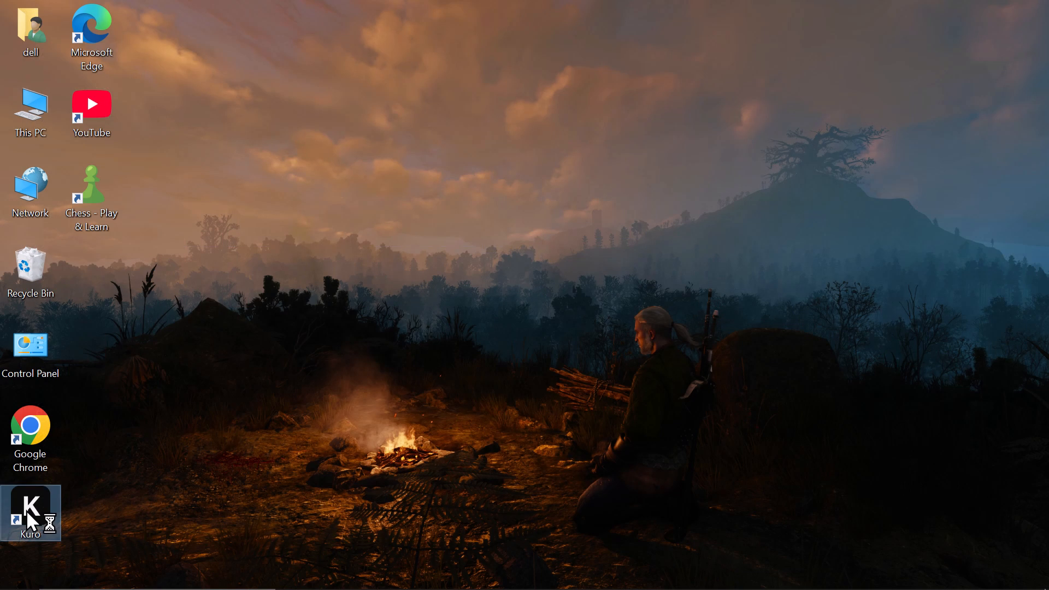